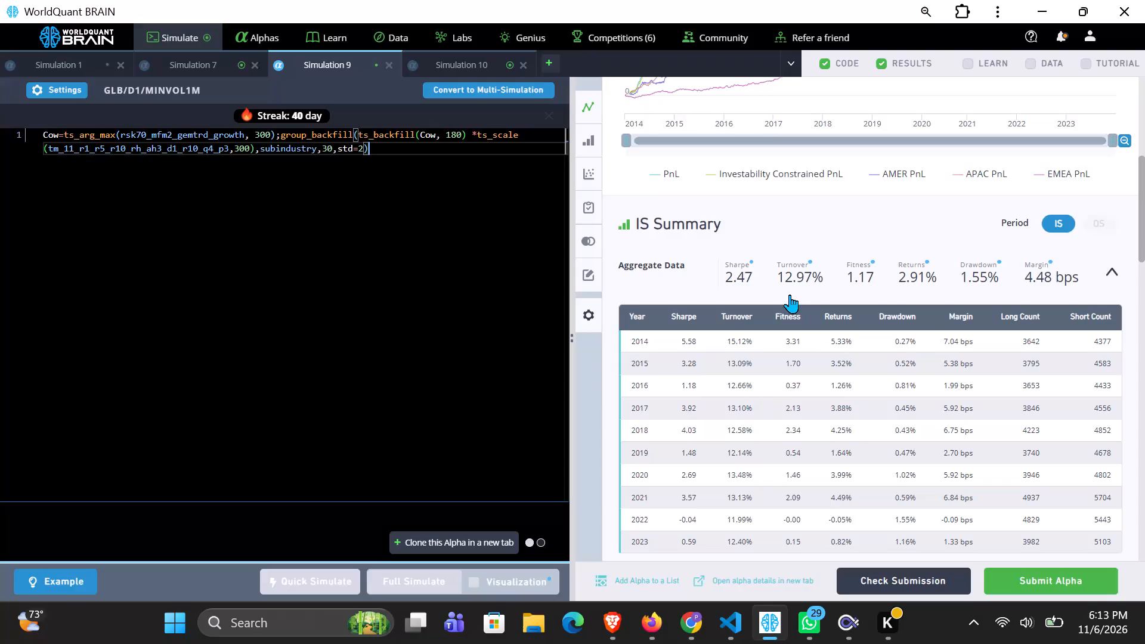
Review Simulation 9's yearly and regional IS results and expand the warnings in its IS Testing Status.
scroll(828, 280, down, 6)
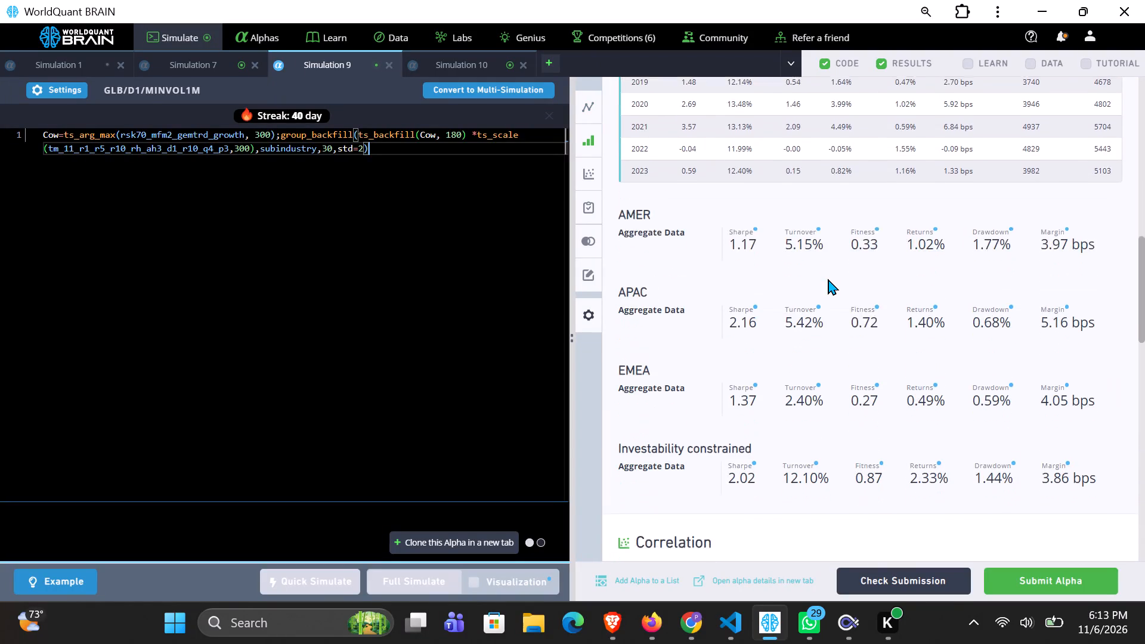
scroll(828, 278, down, 3)
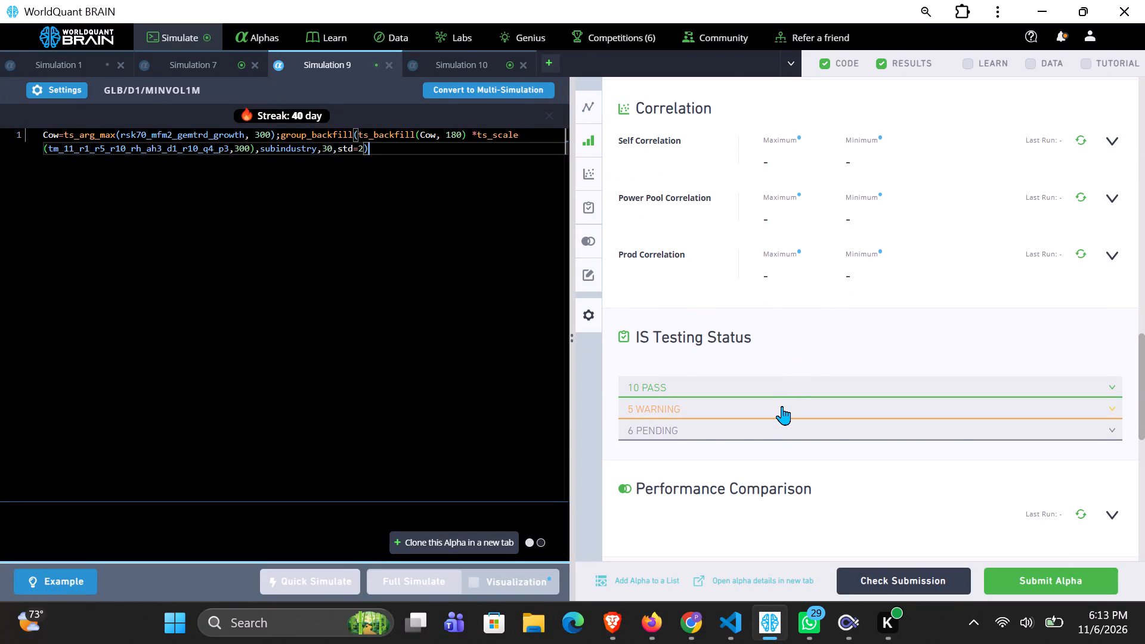
click(782, 406)
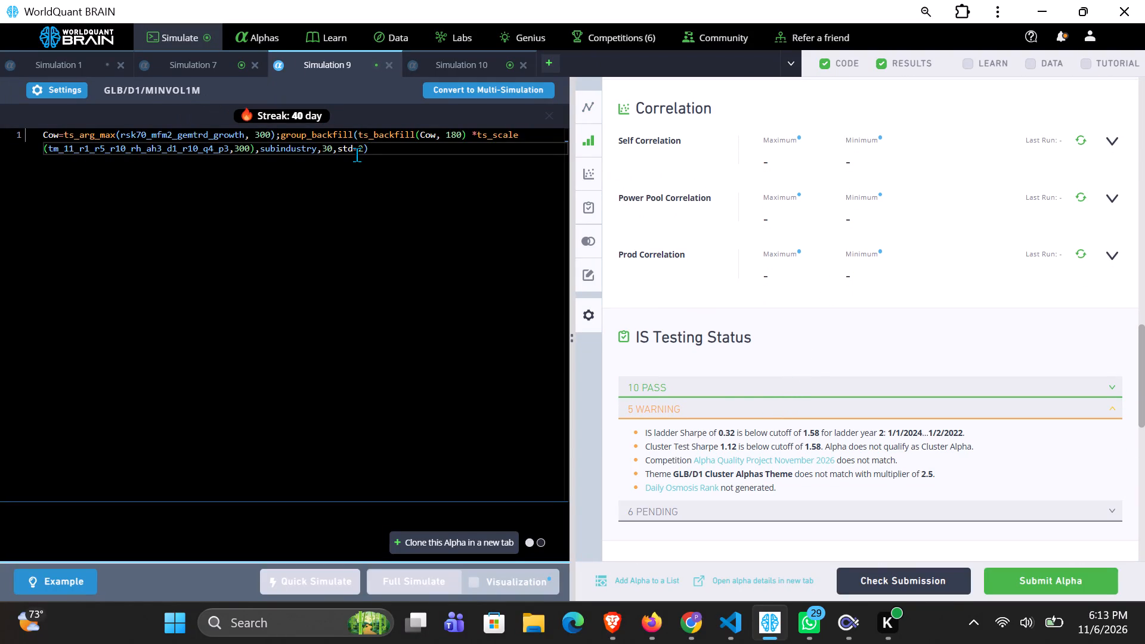
In Simulation 9's expression, change the group_backfill grouping to industry and set the ts_backfill window to 200.
click(277, 149)
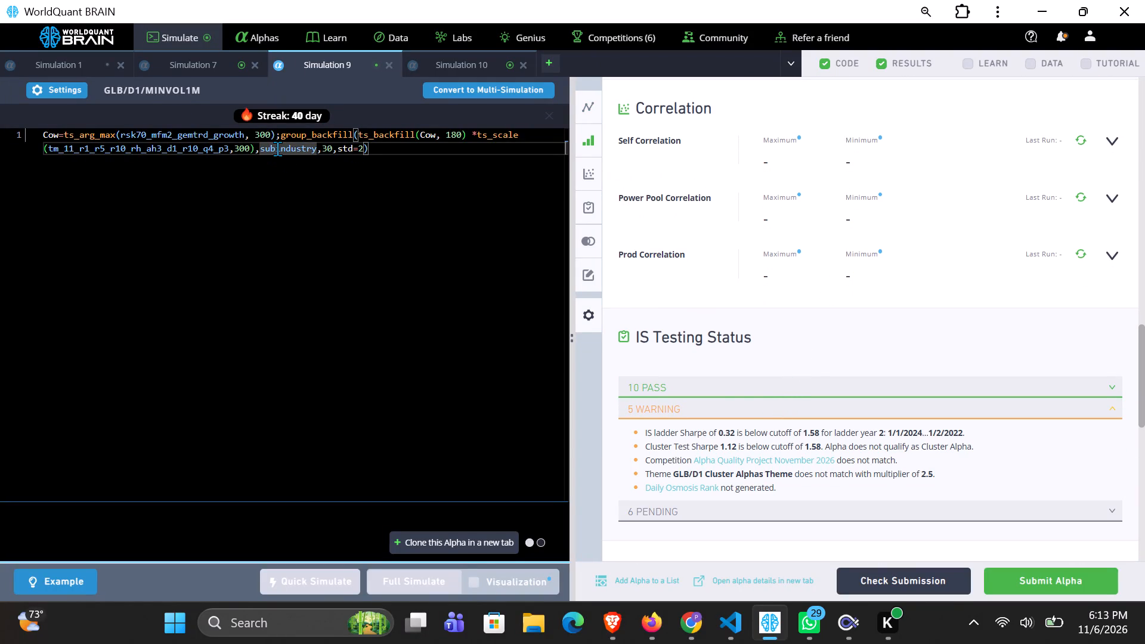
key(BackSpace)
key(BackSpace)
key(BackSpace)
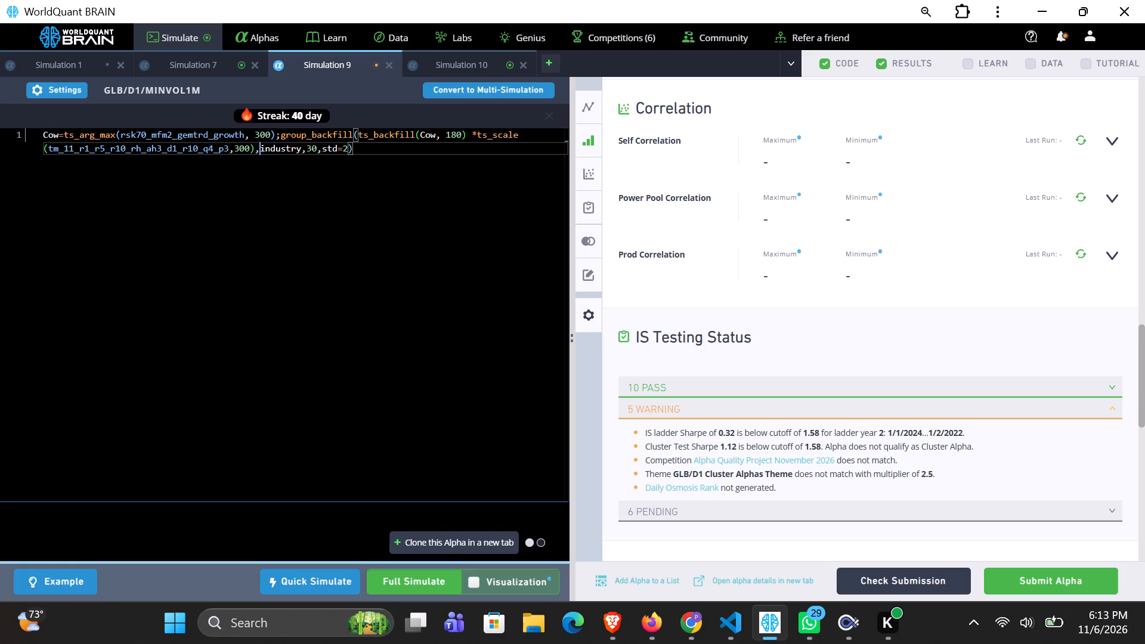
click(456, 130)
key(BackSpace)
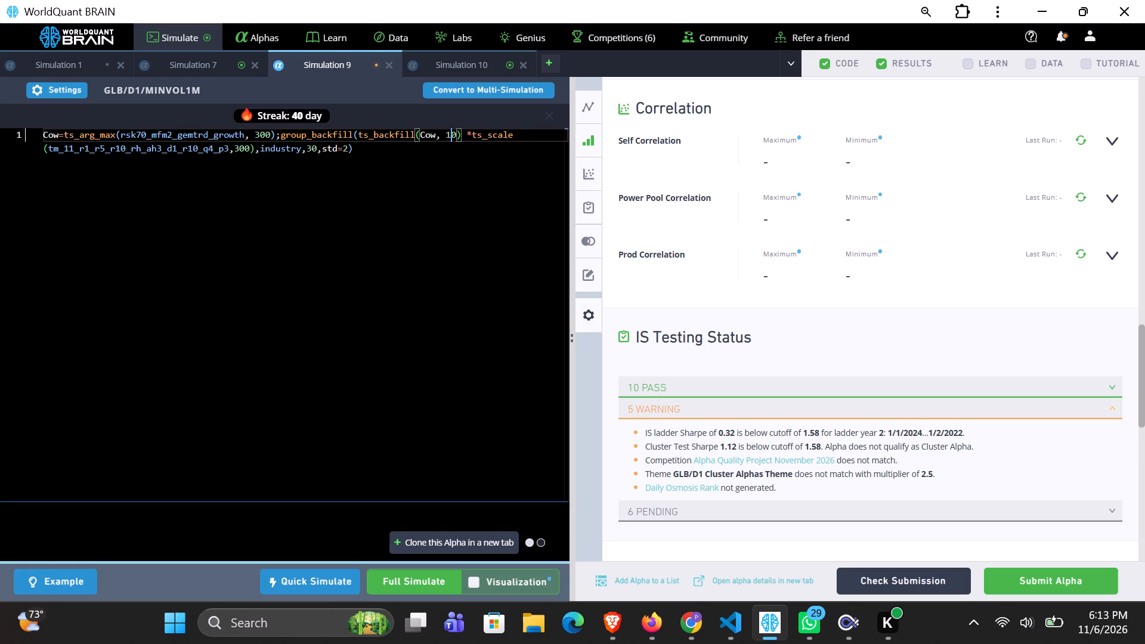
key(BackSpace)
text(20)
Run a full simulation of the edited Simulation 9 expression.
click(422, 569)
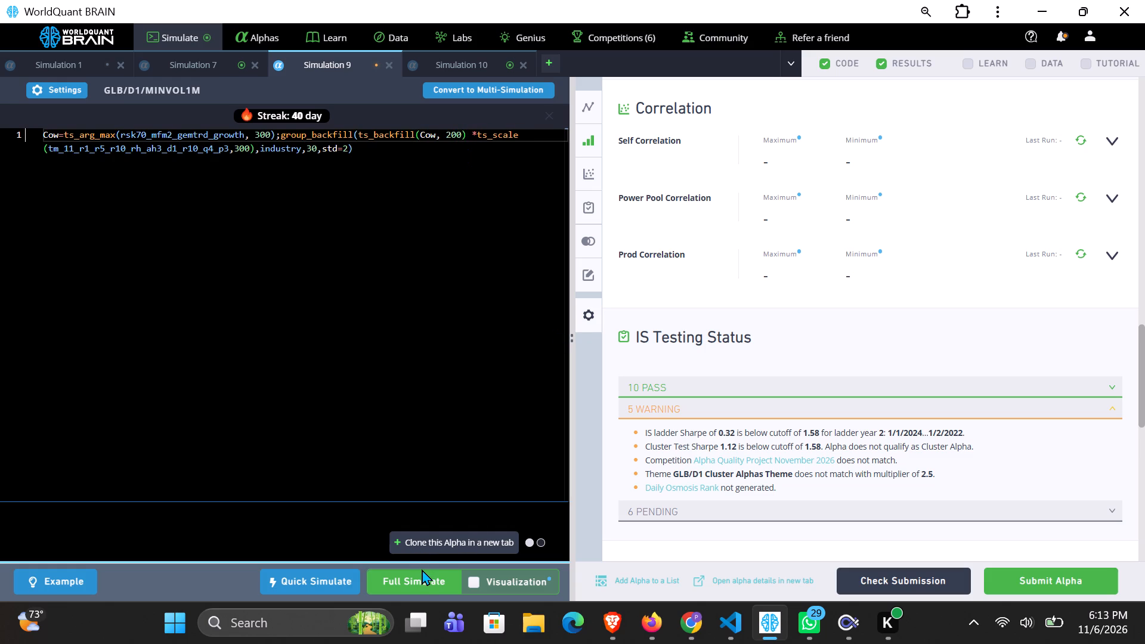
click(422, 585)
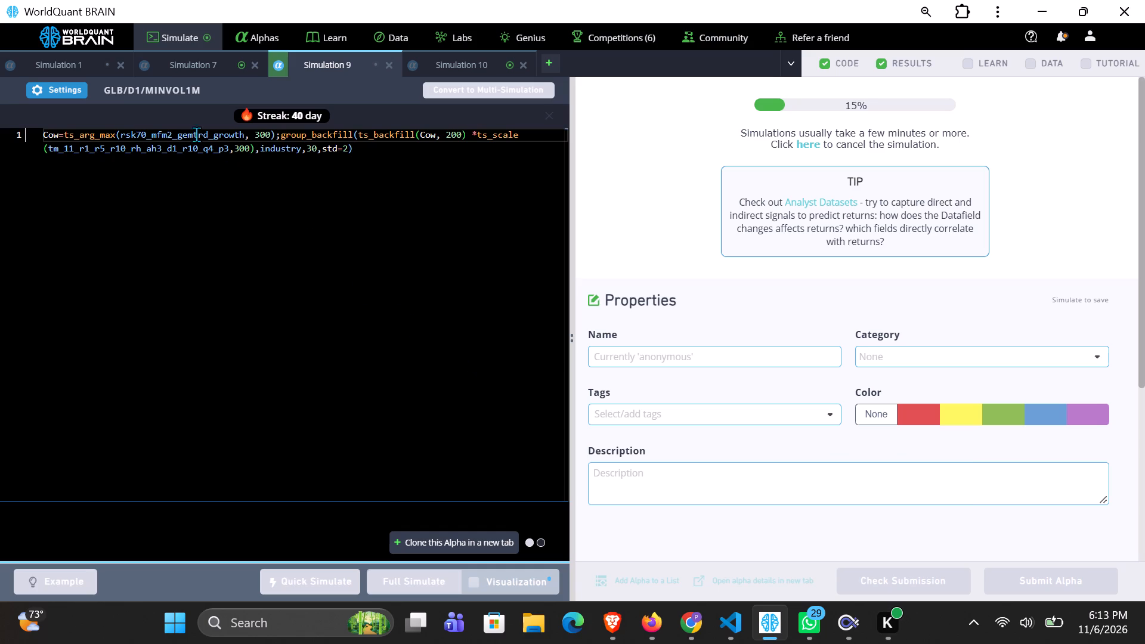
In Simulation 7's settings, apply Crowding Factors neutralization, a truncation of 0.04 and a decay of 7.
click(187, 64)
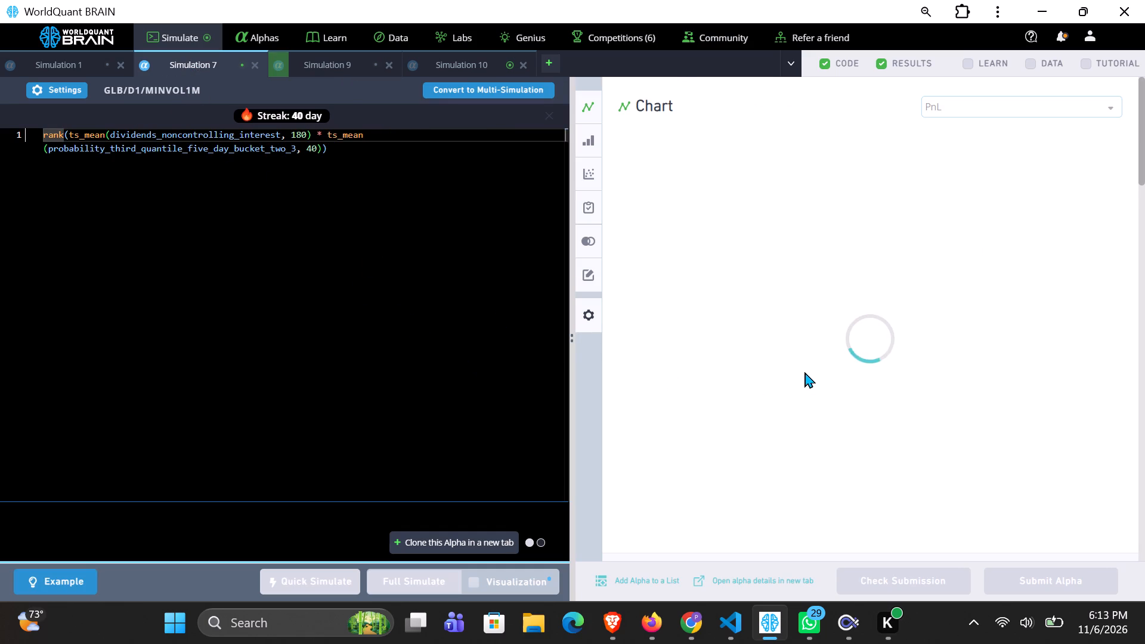
scroll(850, 349, down, 4)
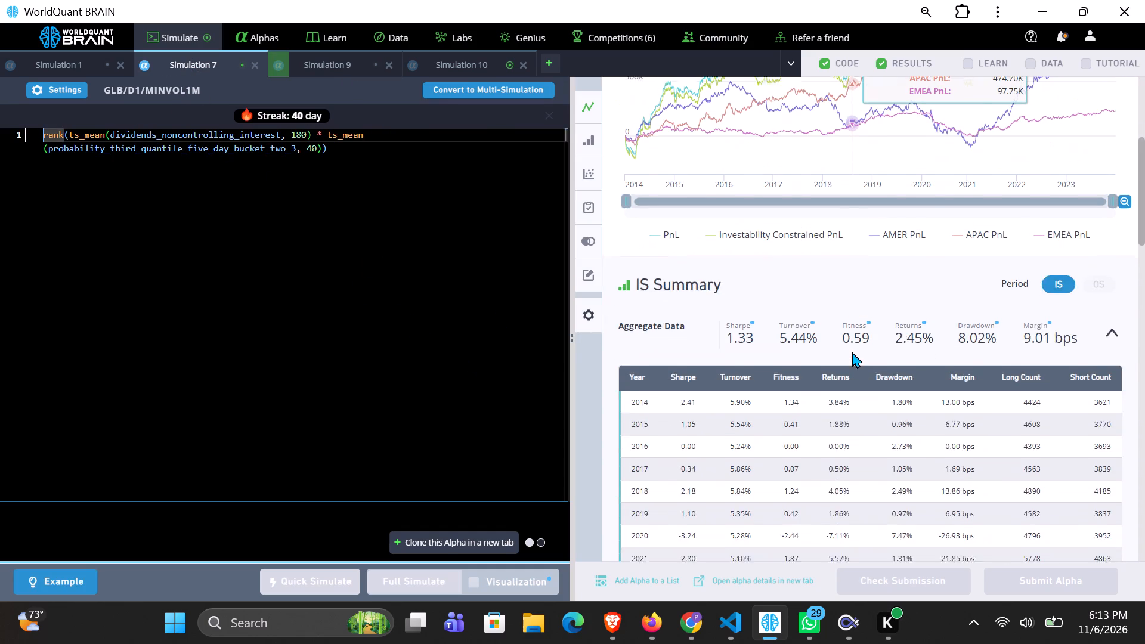
click(58, 88)
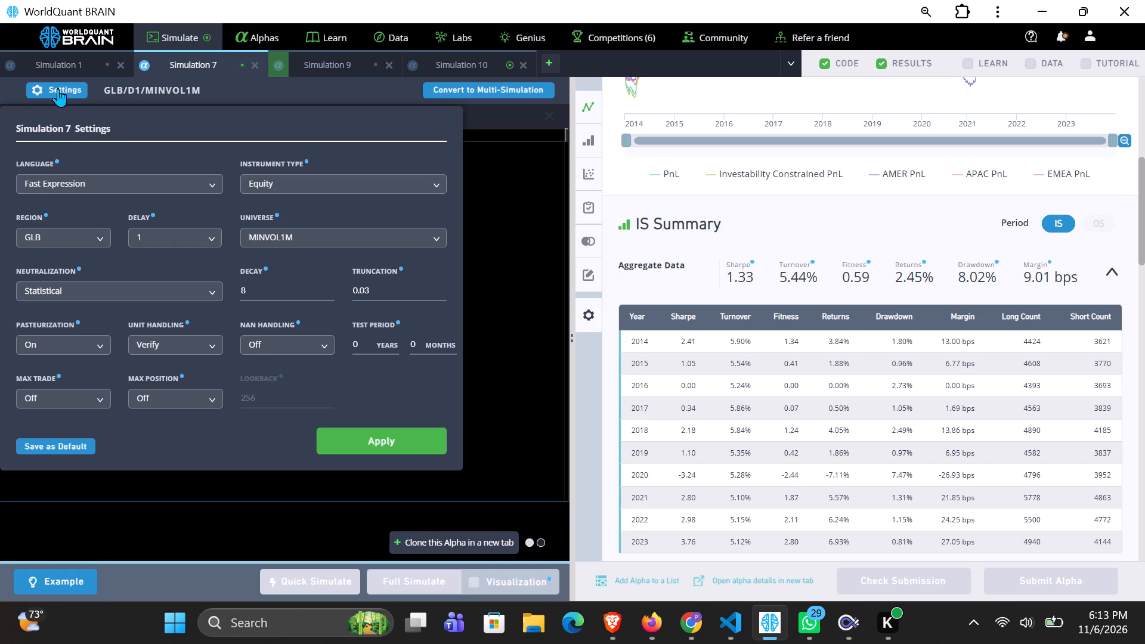
click(205, 283)
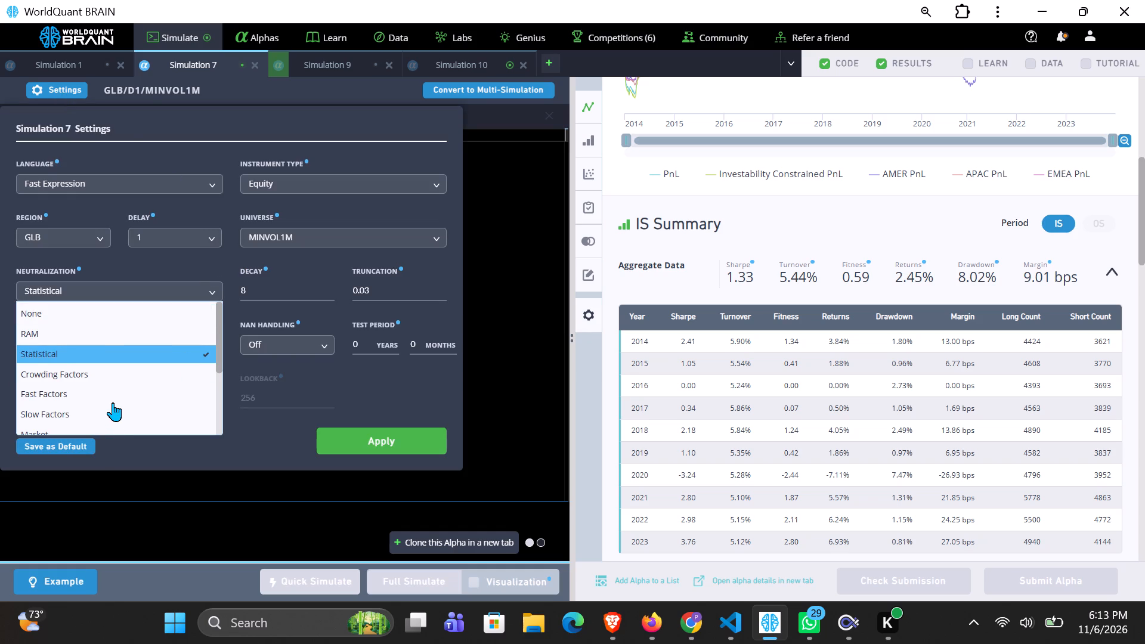
click(112, 373)
click(380, 296)
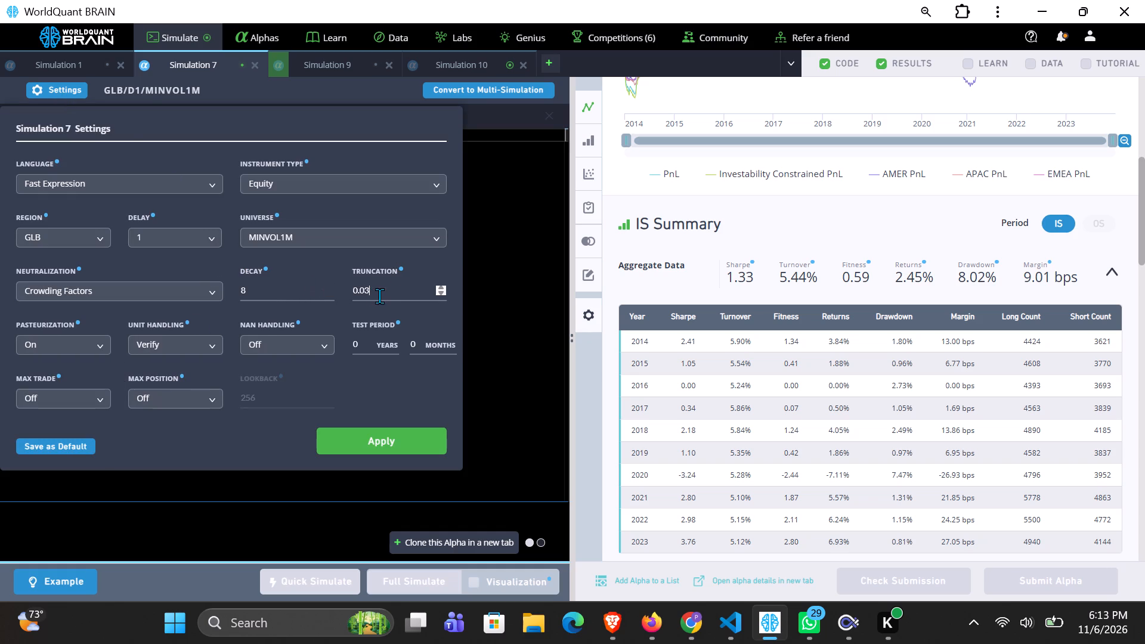
key(BackSpace)
key(4)
click(264, 292)
key(BackSpace)
key(7)
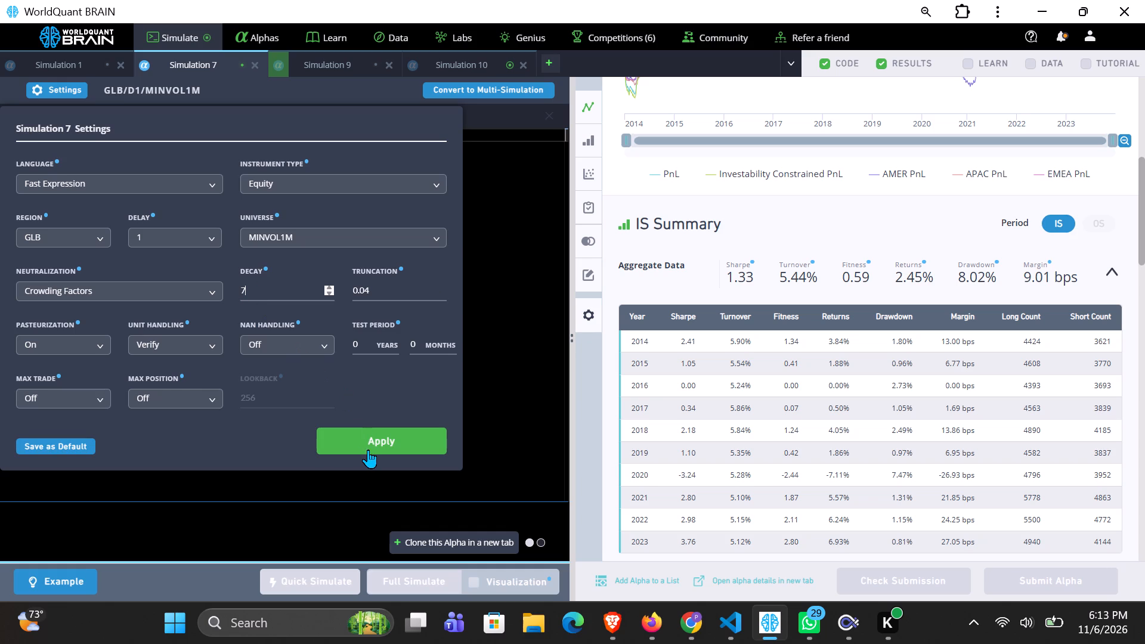
click(370, 445)
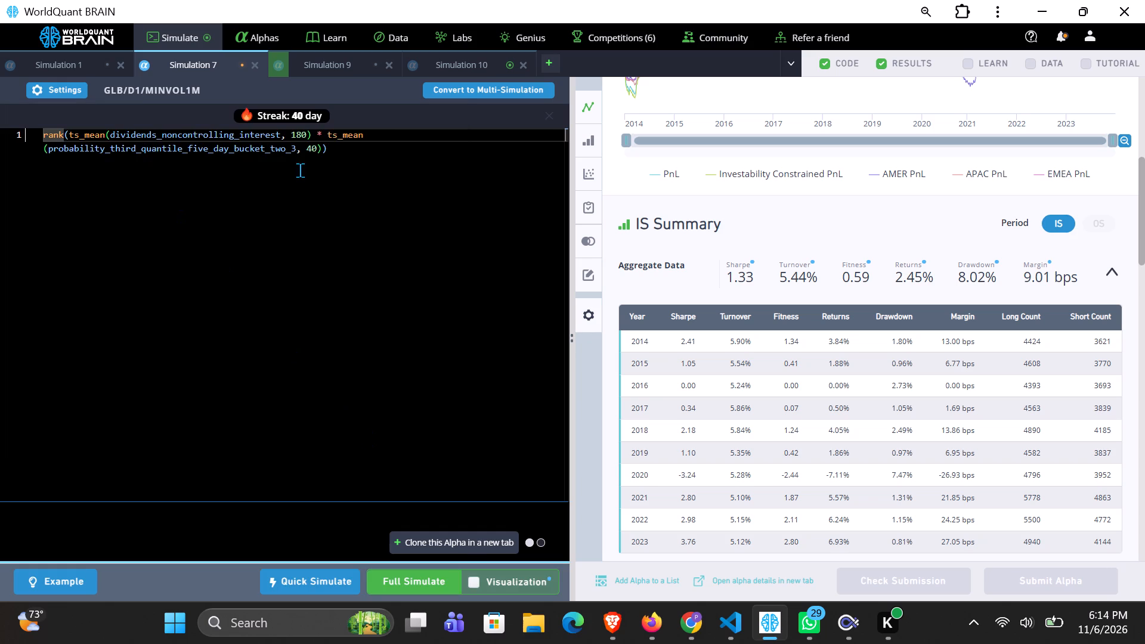
In Simulation 7's expression, set the ts_mean windows to 240 for dividends_noncontrolling_interest and 60 for probability_third_quantile_five_day_bucket_two_3.
click(299, 134)
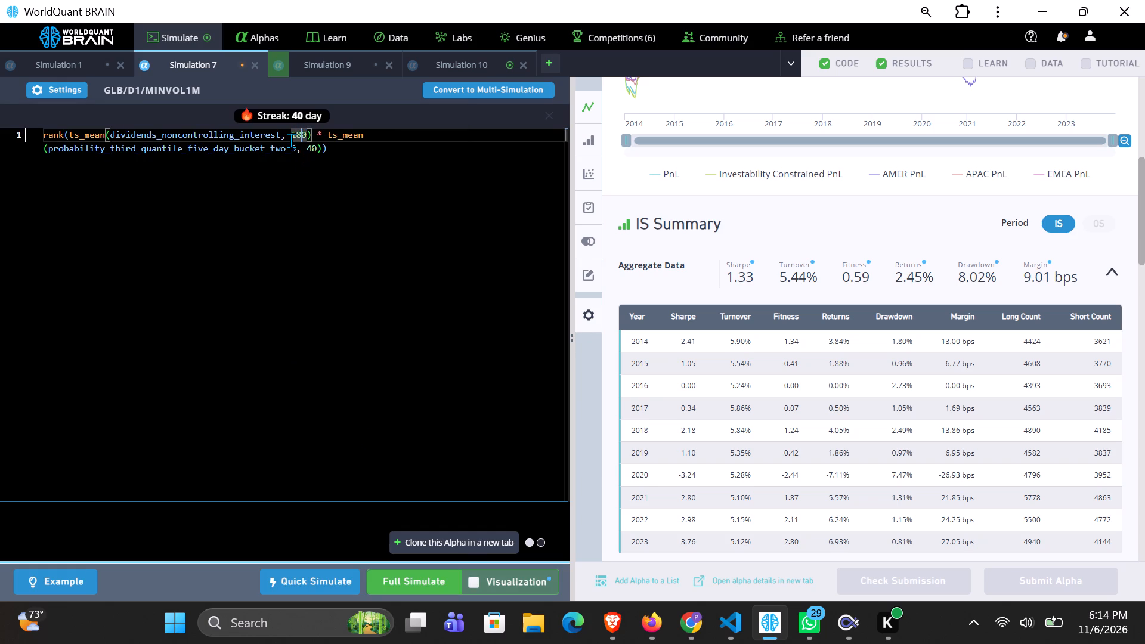
key(BackSpace)
key(BackSpace)
text(24)
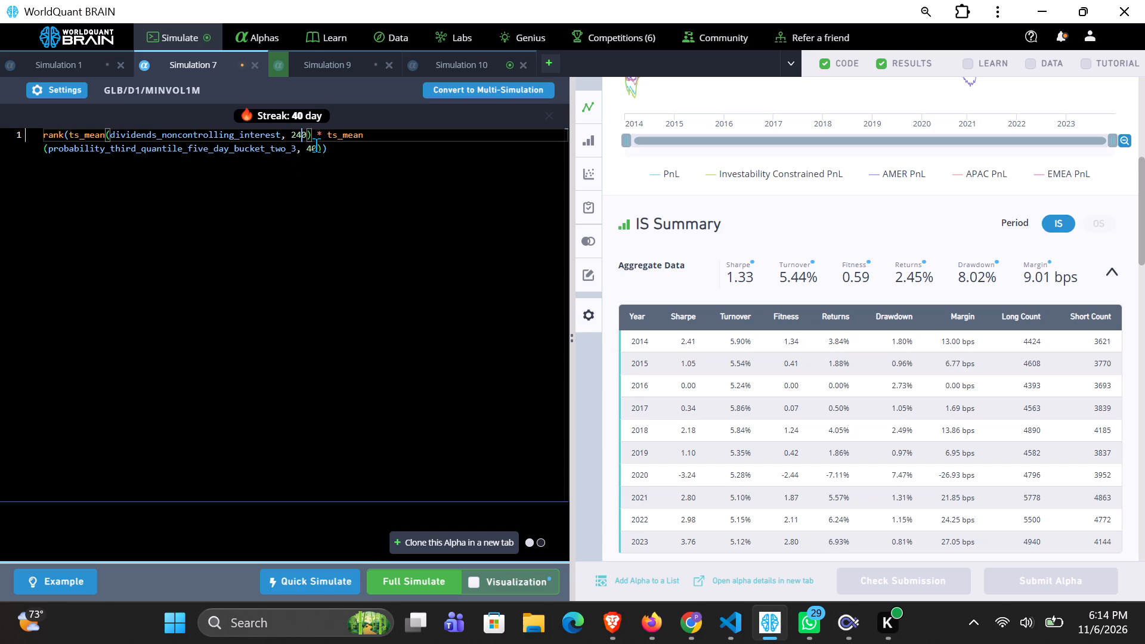
click(313, 145)
key(BackSpace)
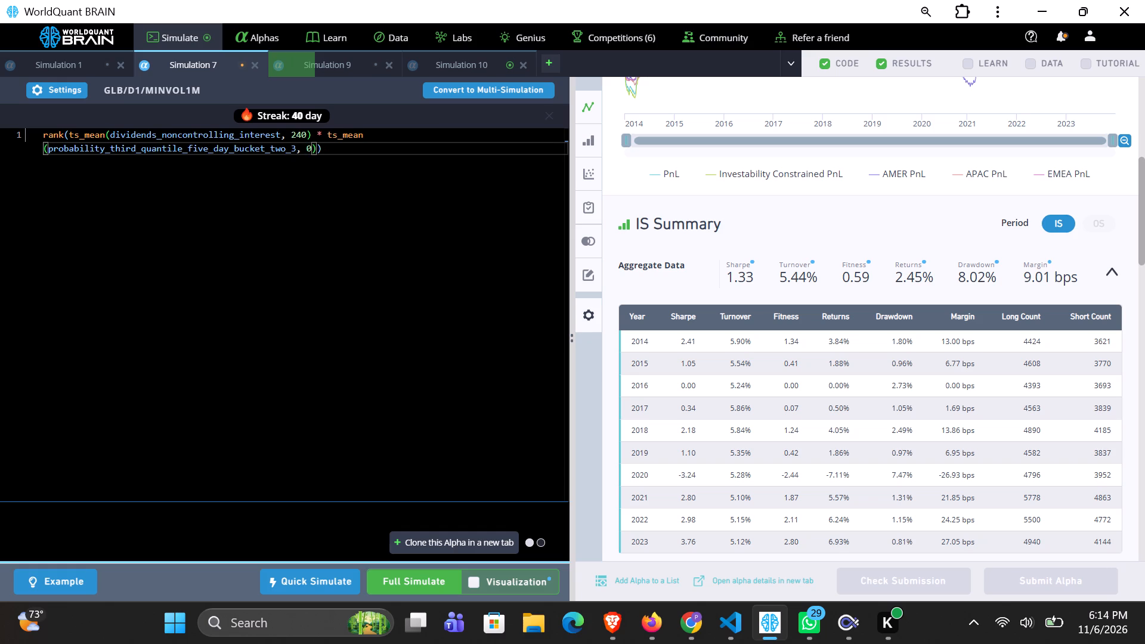
key(6)
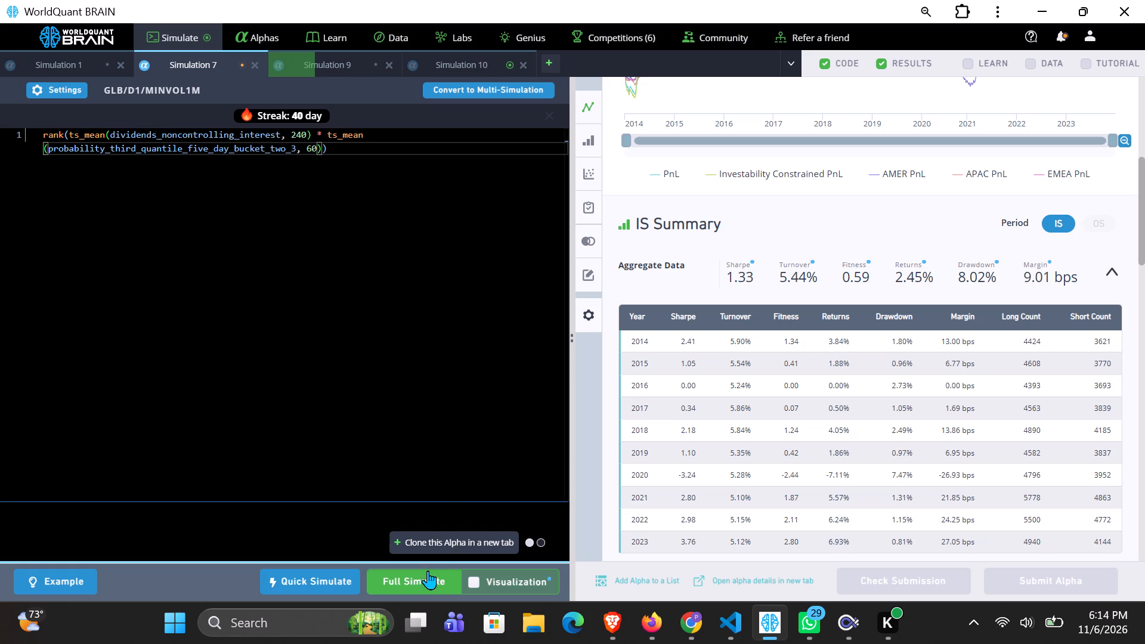
Run a full simulation of Simulation 7 with the new settings and windows.
click(423, 580)
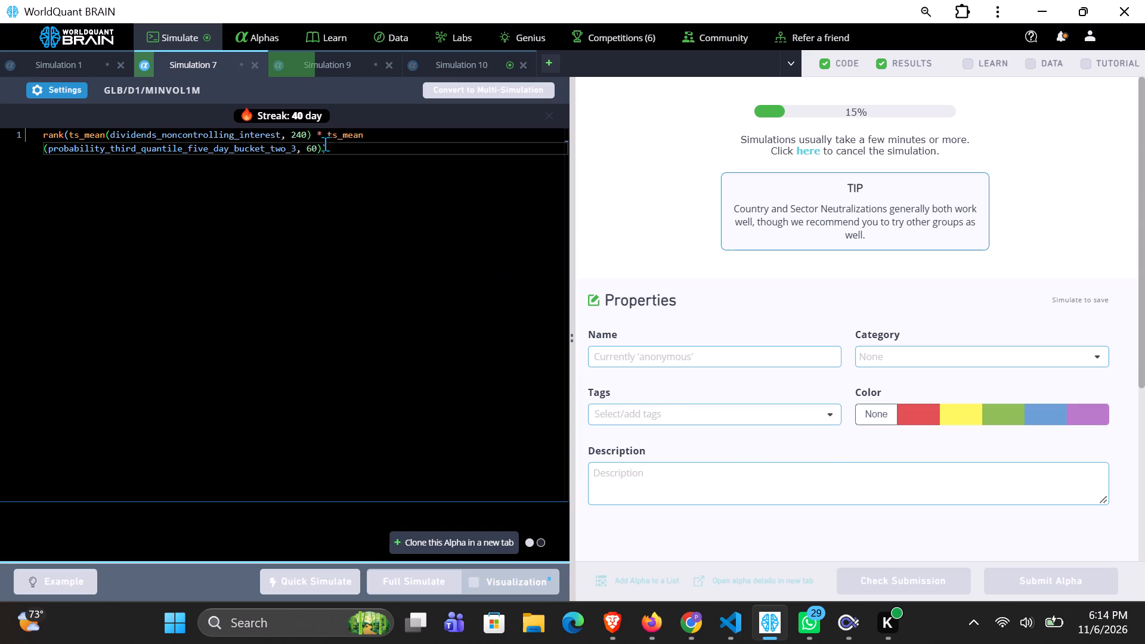
Examine Simulation 10's IS summary, regional, risk-neutralized and investability-constrained results, and its correlation and testing status sections.
click(457, 66)
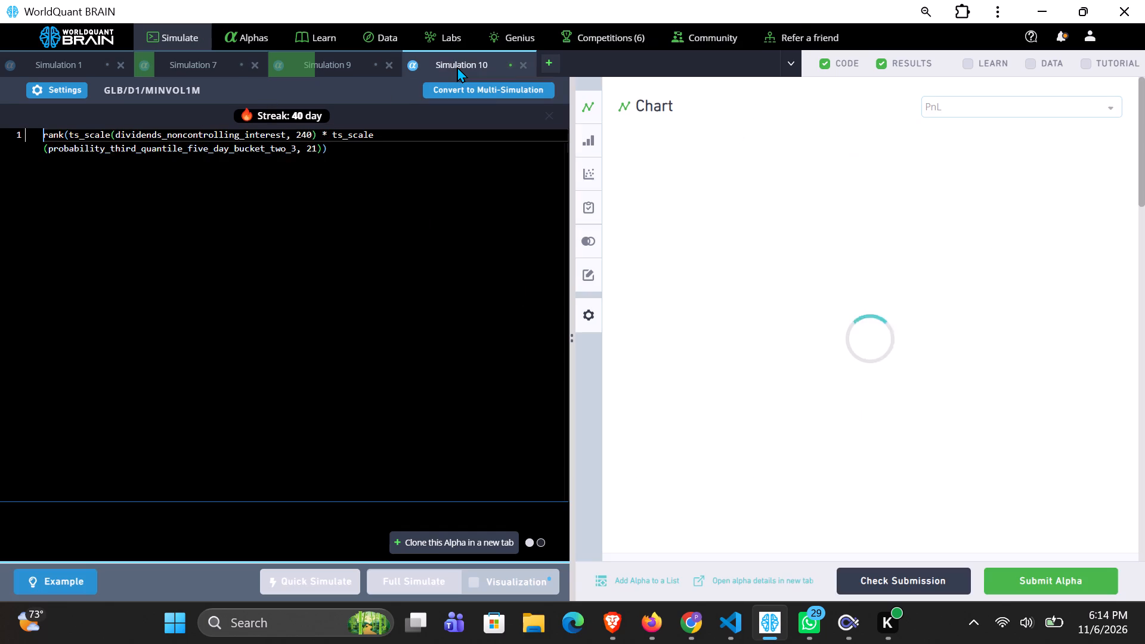
scroll(776, 242, down, 2)
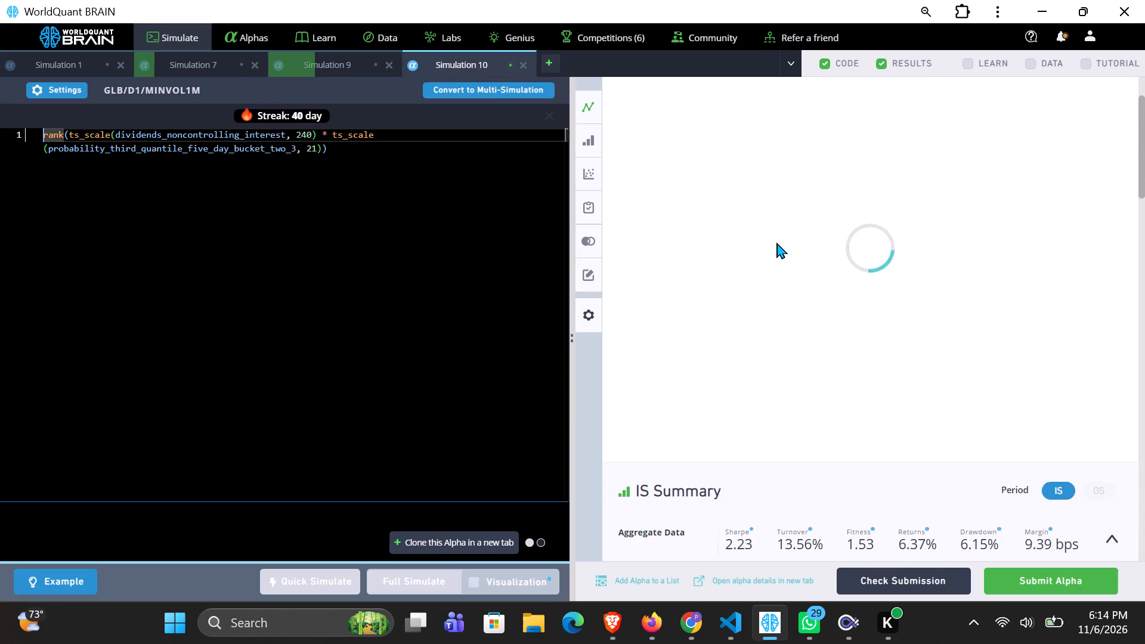
scroll(776, 242, down, 2)
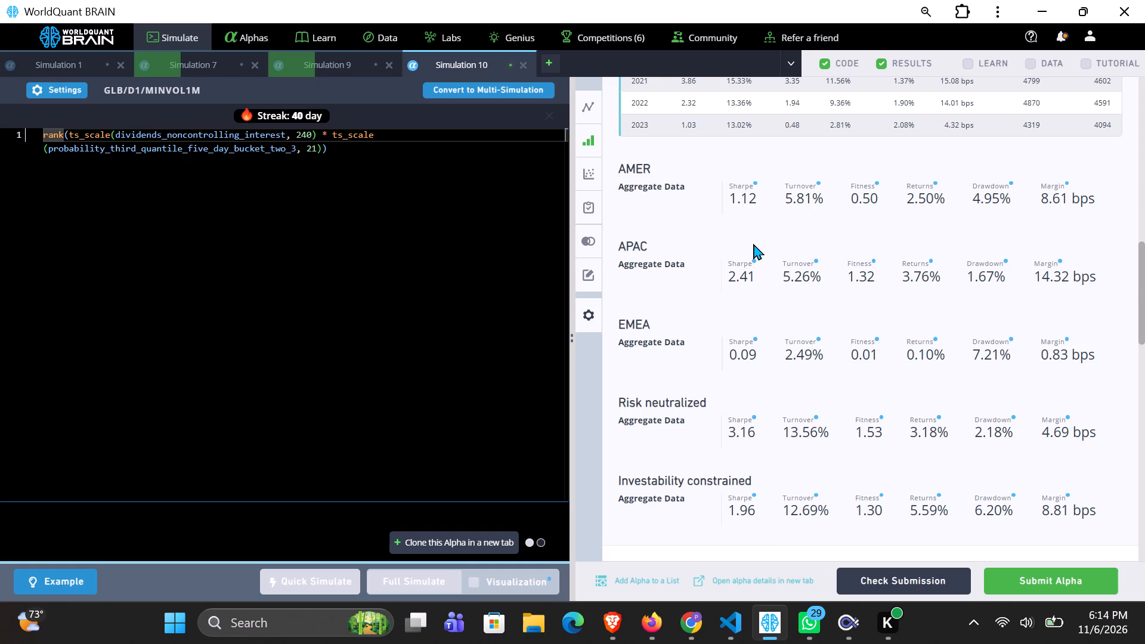
scroll(769, 342, down, 2)
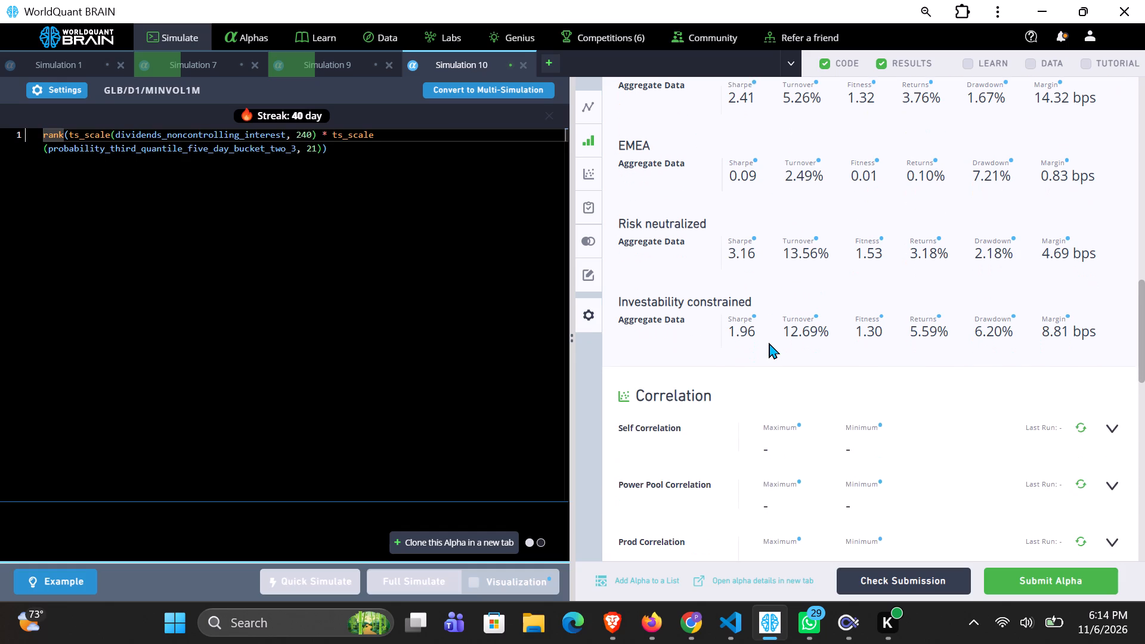
scroll(769, 342, up, 3)
scroll(769, 342, down, 7)
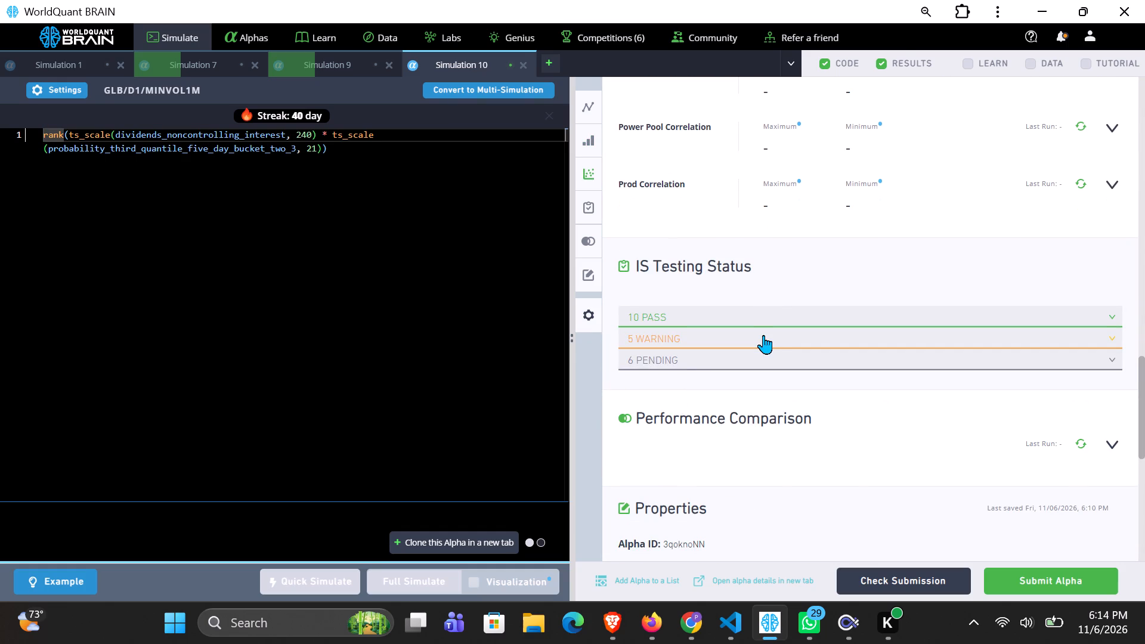
Run the Prod Correlation check for Simulation 10's alpha.
click(1078, 184)
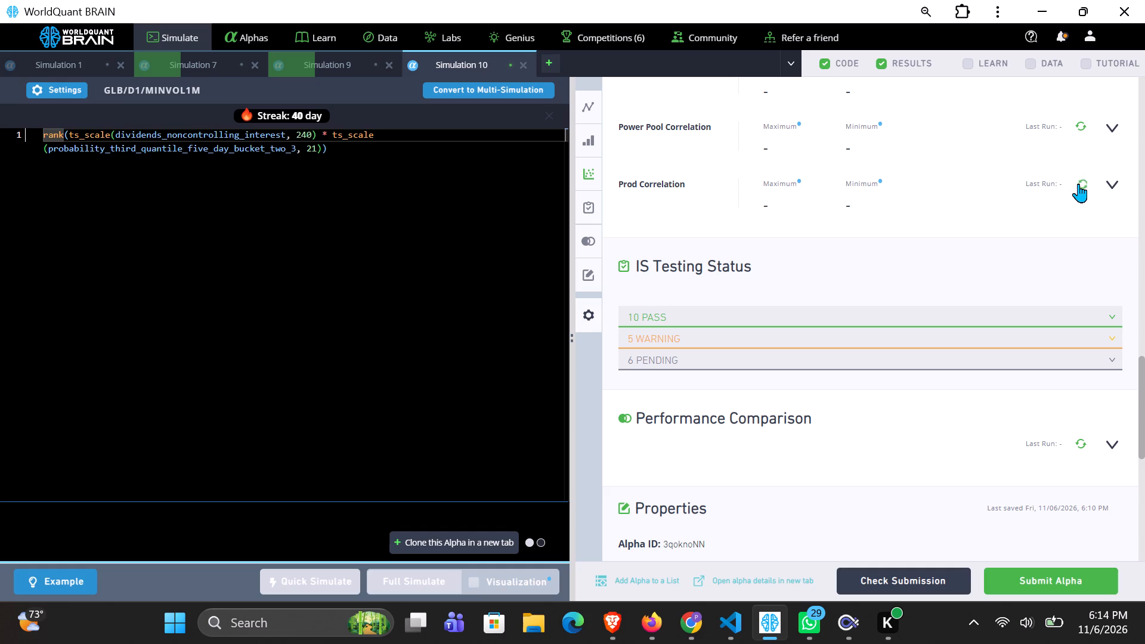
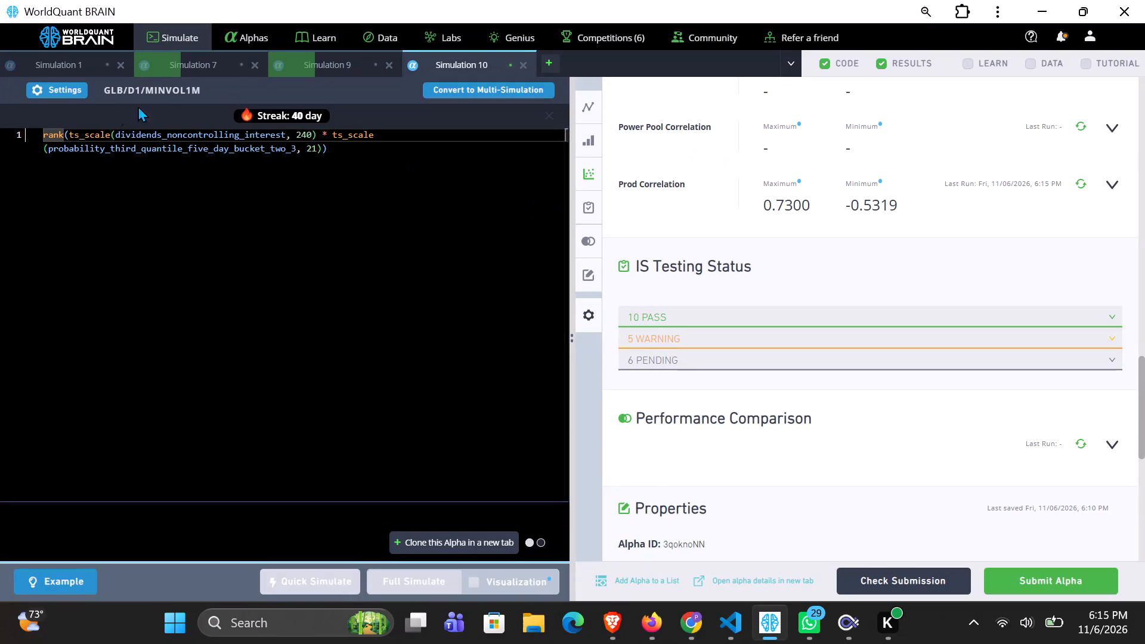
In Simulation 10's settings, set the truncation to 0.03 and the neutralization to Subindustry, and apply them.
click(79, 95)
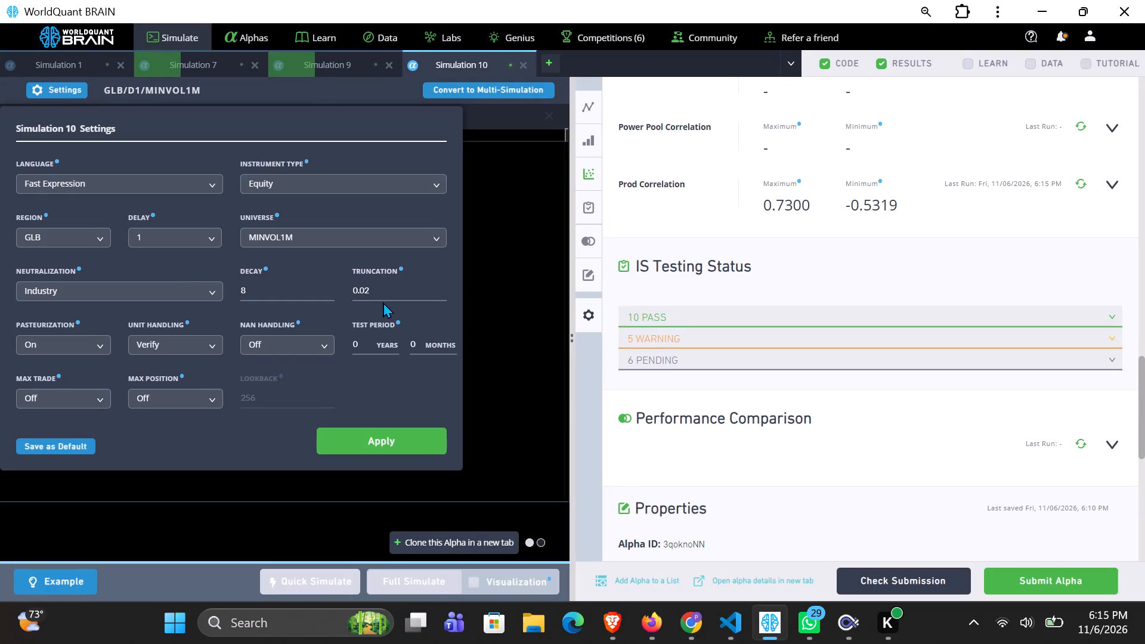
drag(384, 301, 388, 289)
key(BackSpace)
key(3)
click(153, 287)
scroll(135, 333, down, 2)
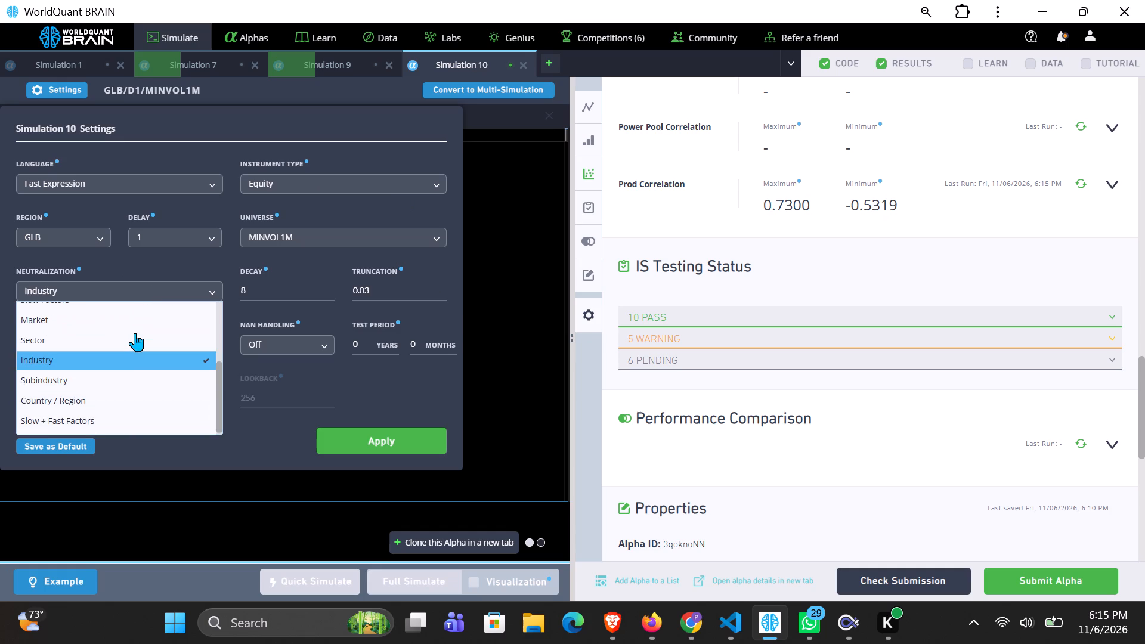
scroll(128, 373, down, 2)
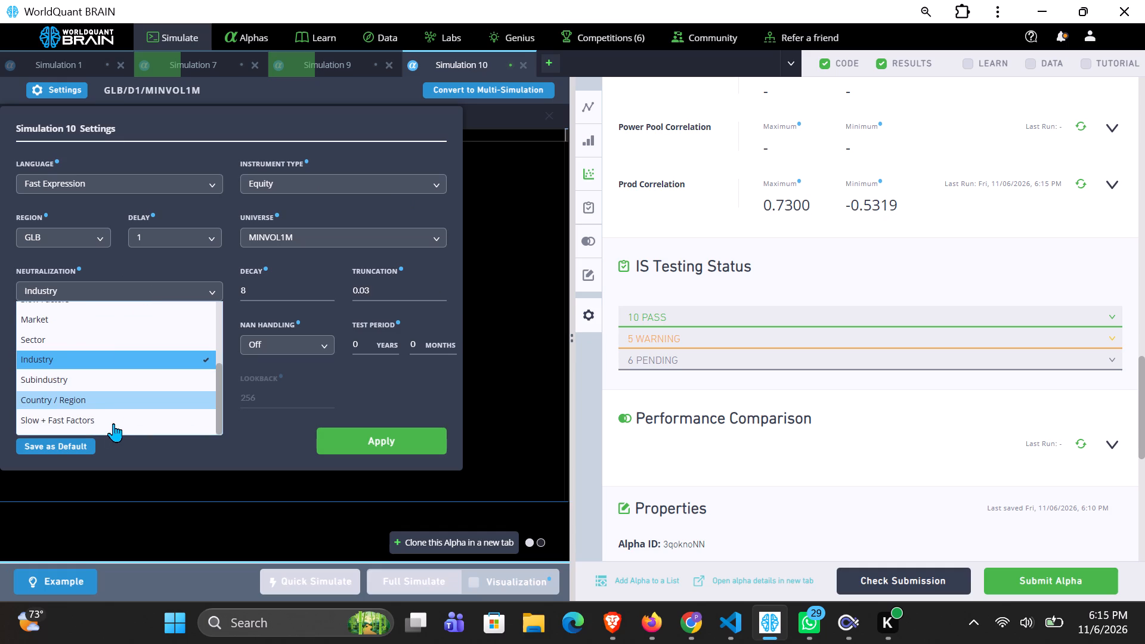
scroll(113, 426, down, 2)
click(115, 387)
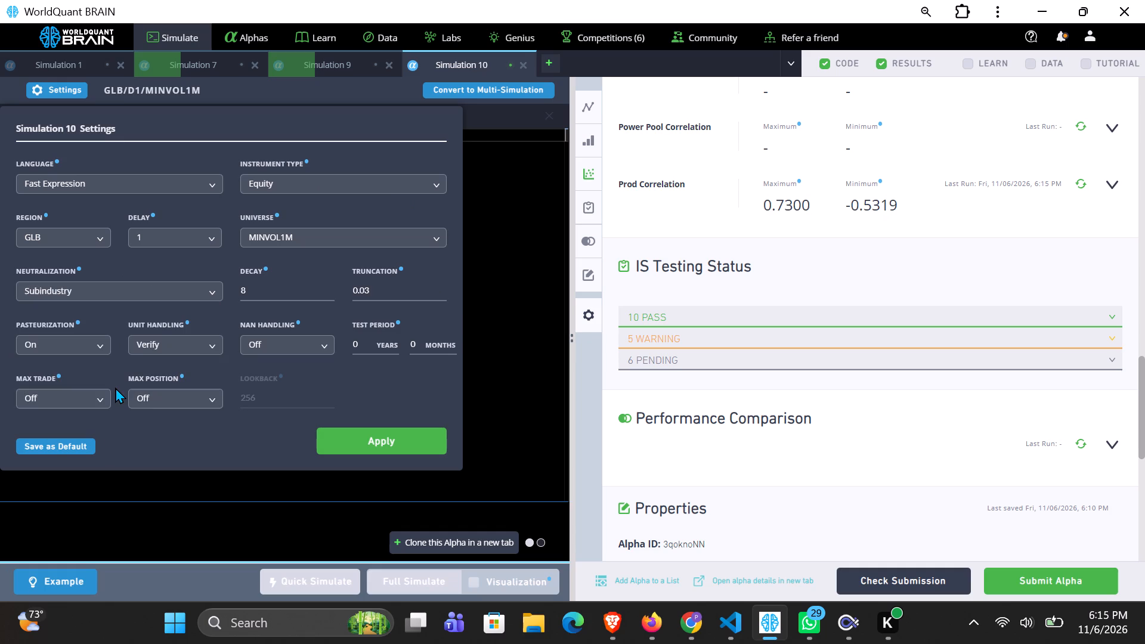
click(363, 441)
Run a full simulation of Simulation 10 with the new settings.
click(397, 580)
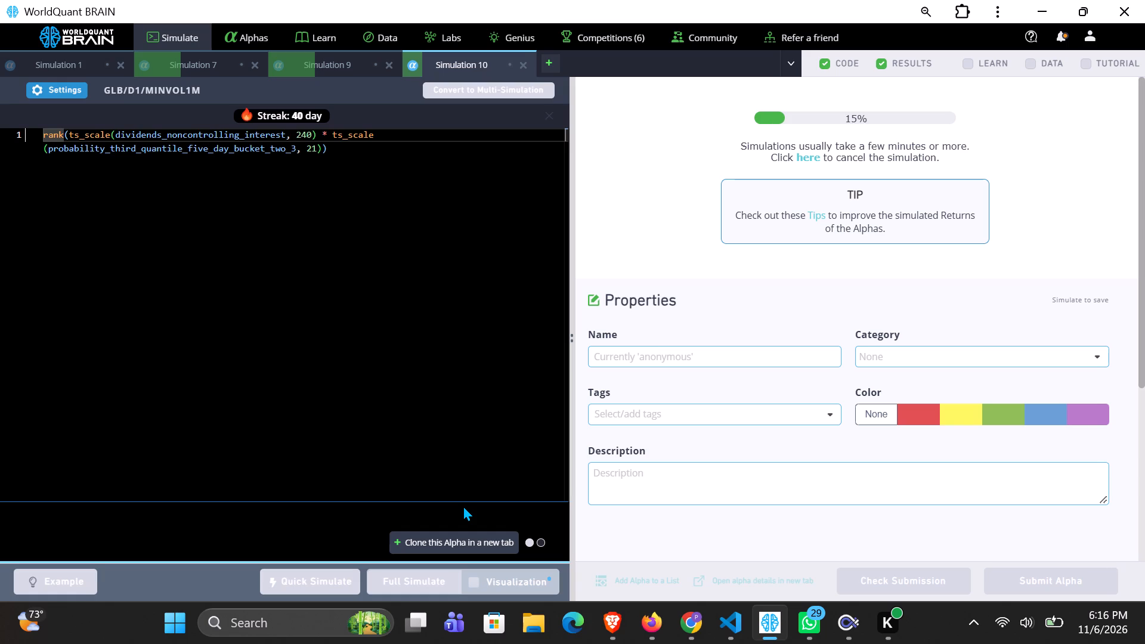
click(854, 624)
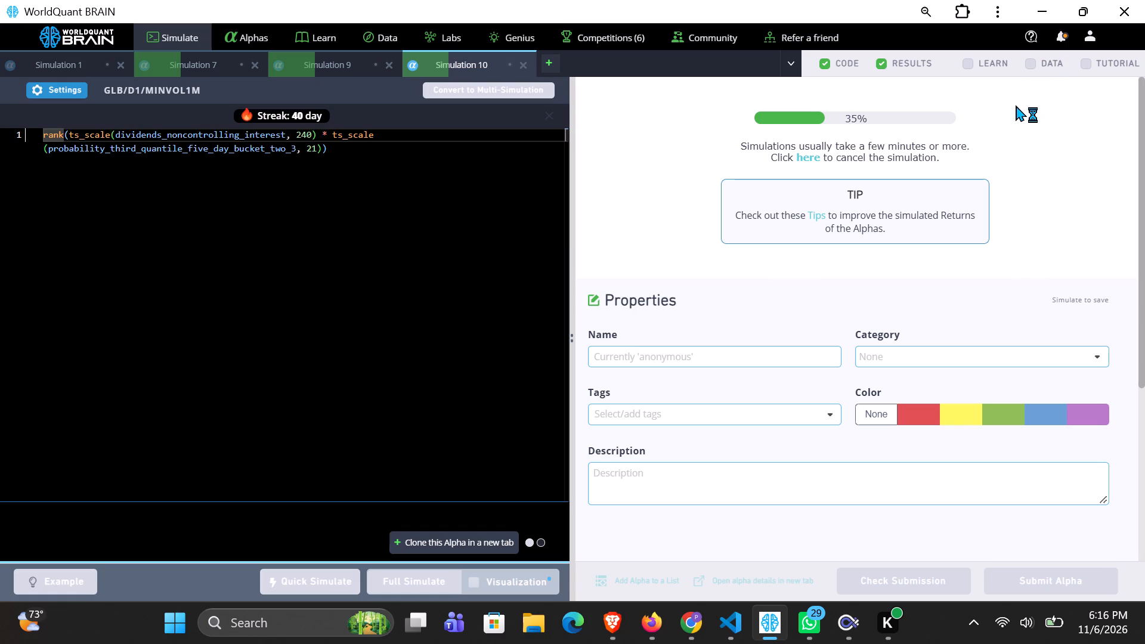
Open the Combined Alpha Performance announcement from the notifications and look through the messages up to the newest one.
drag(1062, 35, 1070, 27)
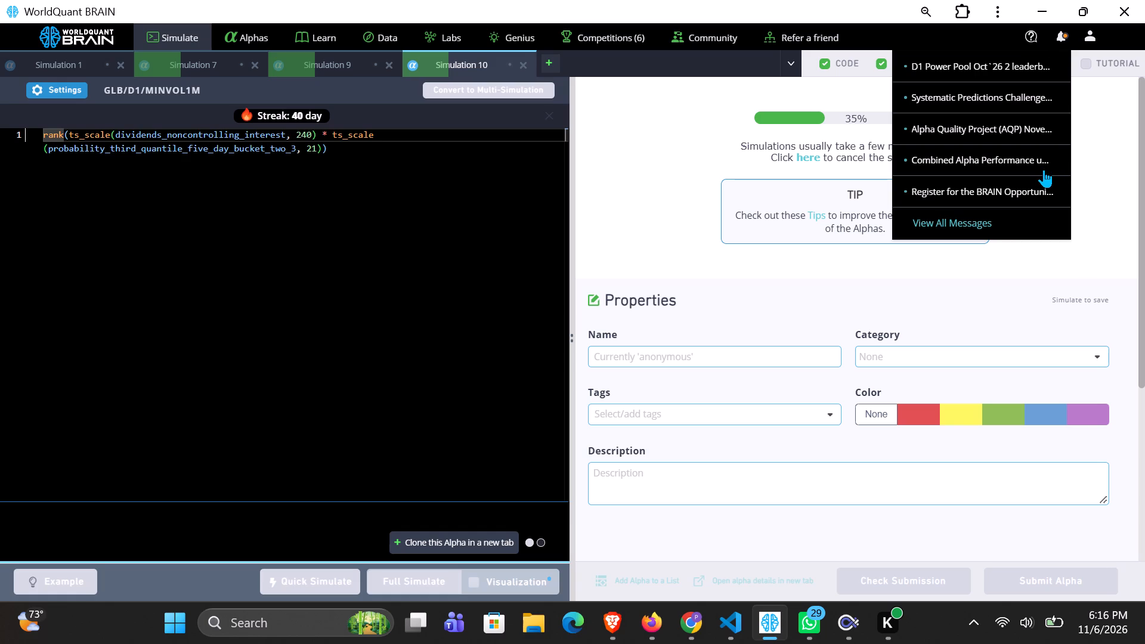
click(1019, 157)
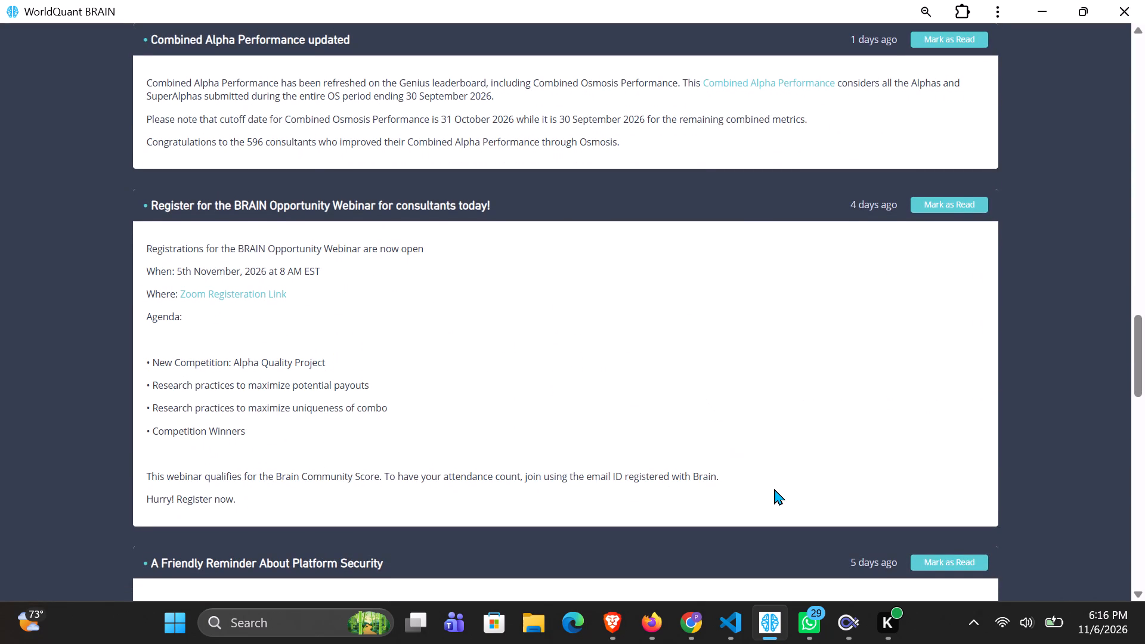
scroll(778, 485, up, 9)
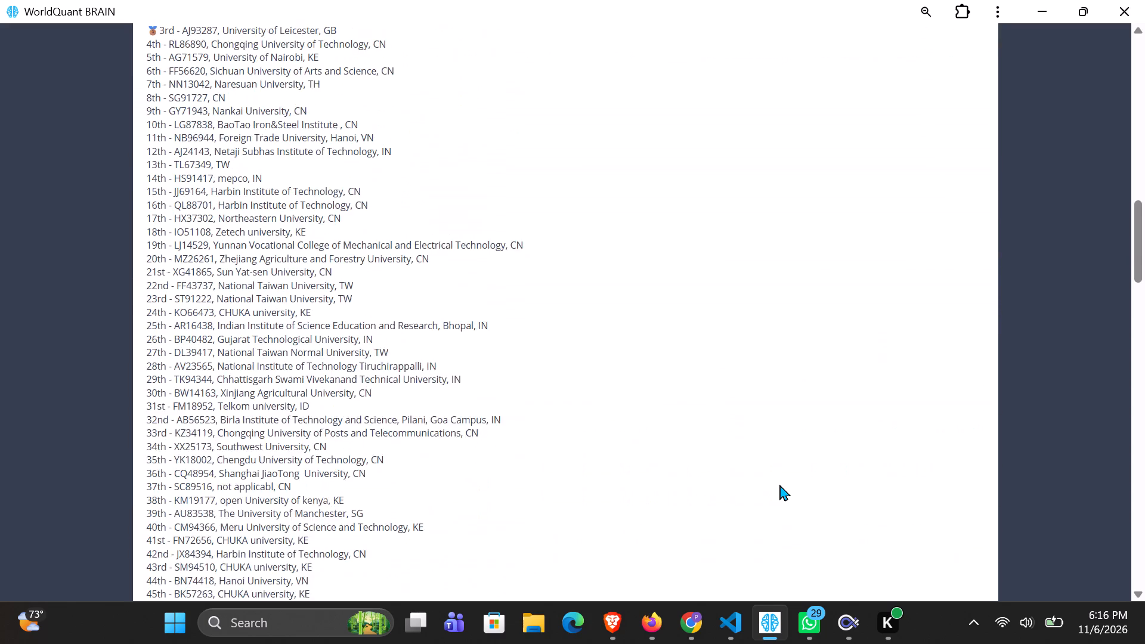
scroll(779, 484, up, 14)
scroll(769, 436, up, 4)
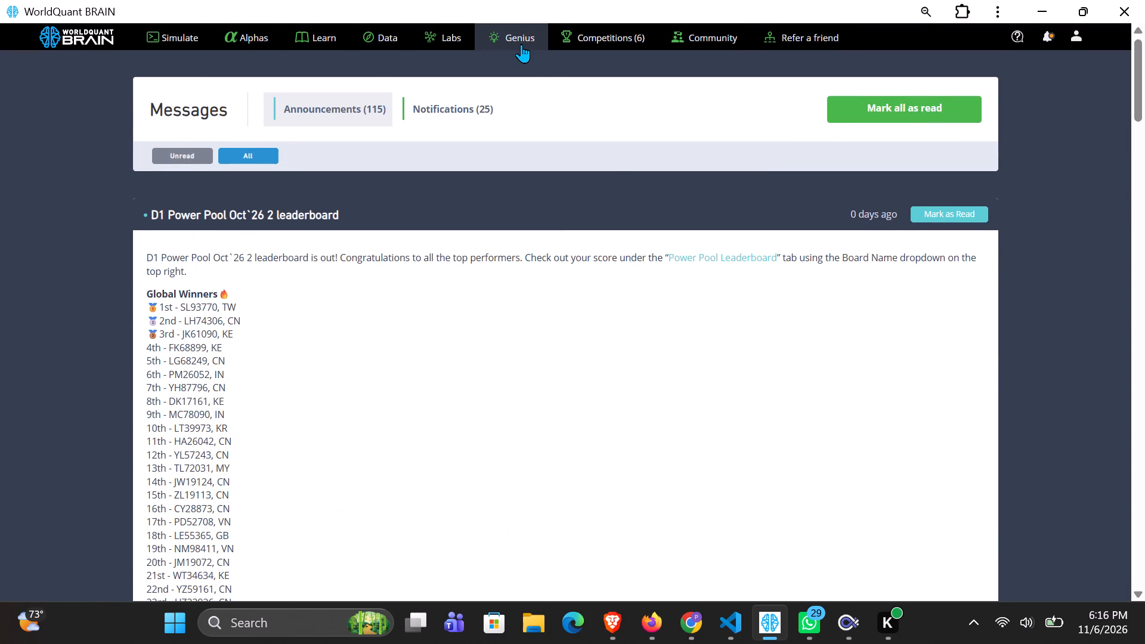
Examine the Genius status page for the current quarter, including the eligibility criteria and combined performance metrics.
click(521, 44)
scroll(535, 266, down, 3)
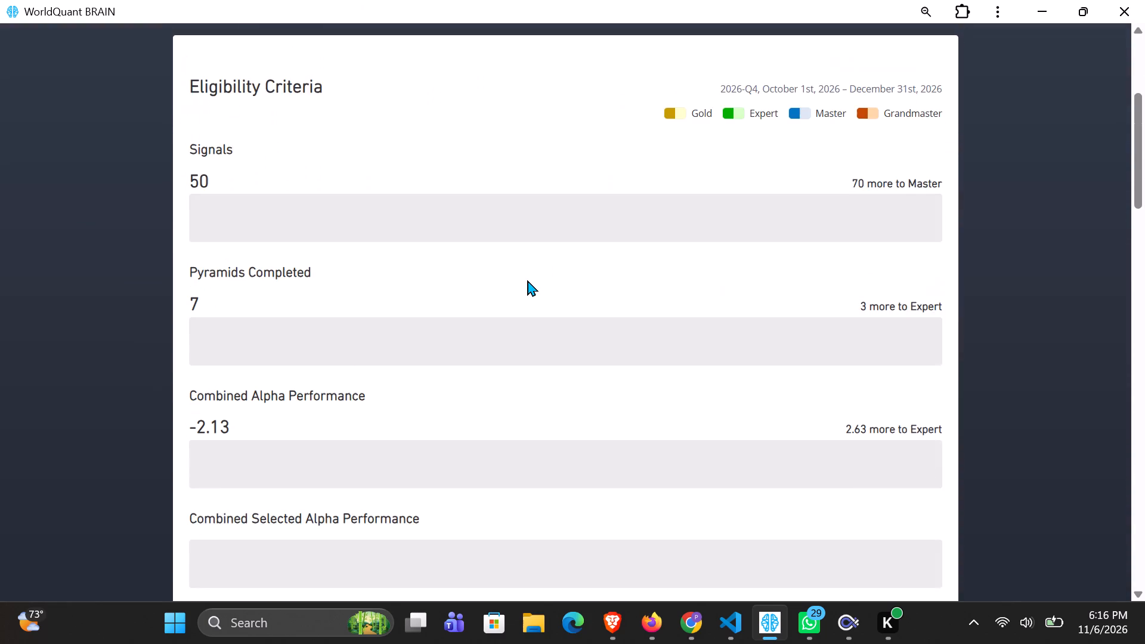
scroll(527, 280, down, 4)
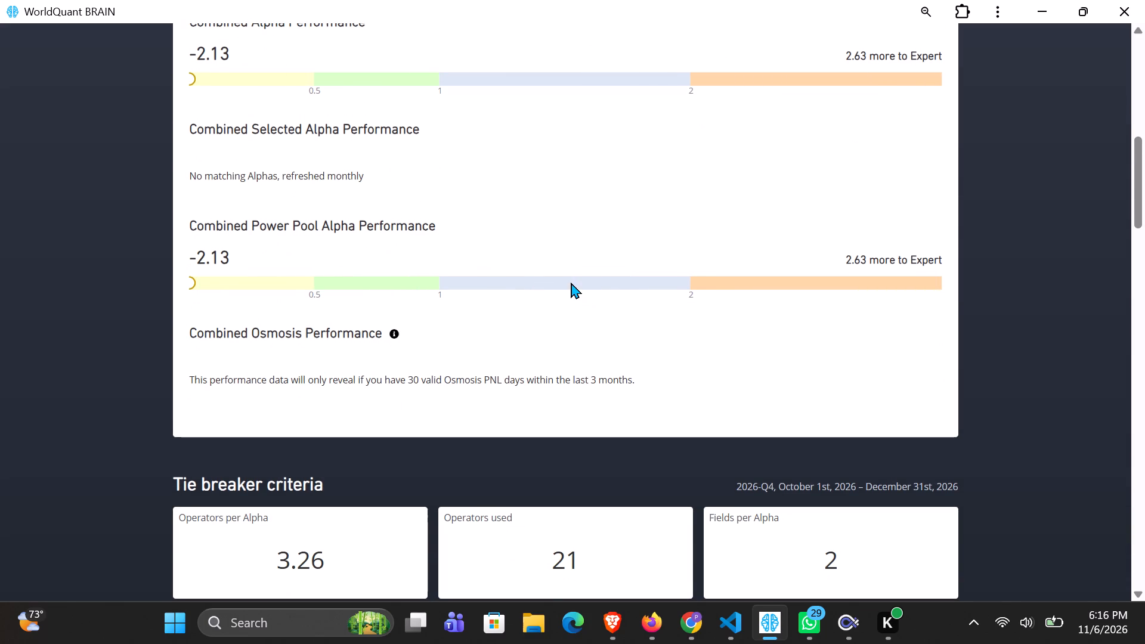
scroll(571, 282, up, 1)
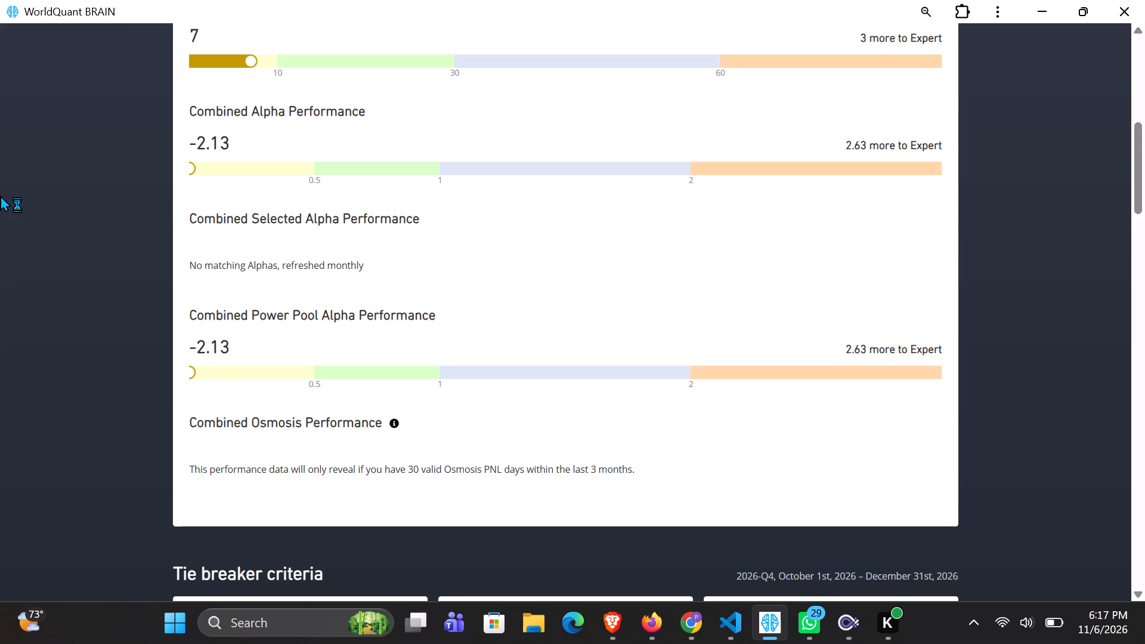
scroll(353, 327, up, 1)
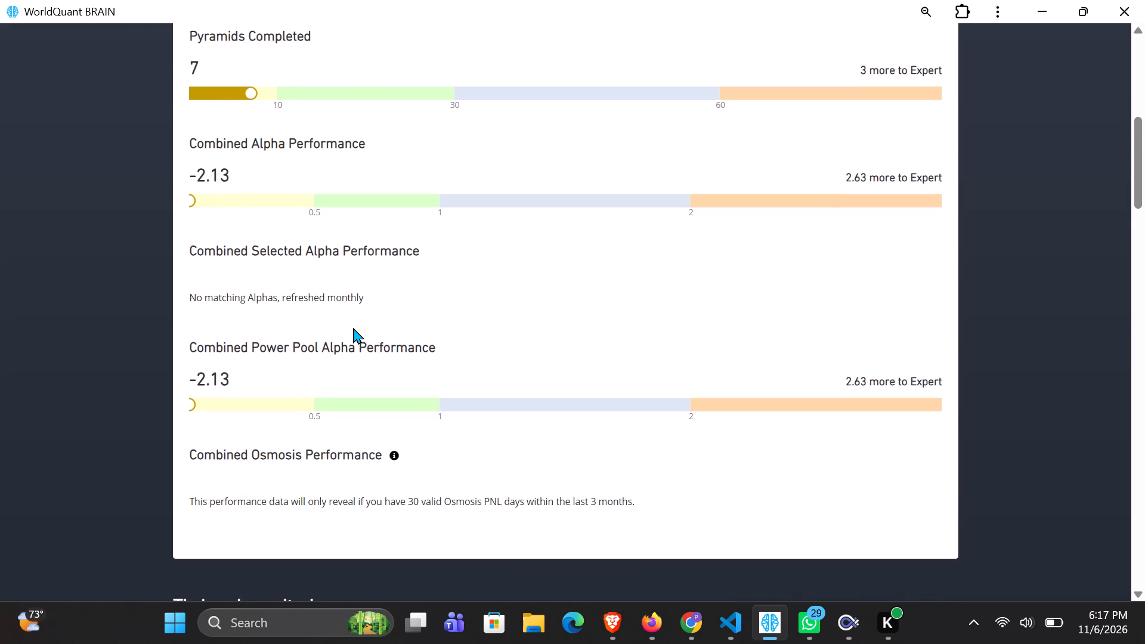
scroll(353, 327, up, 1)
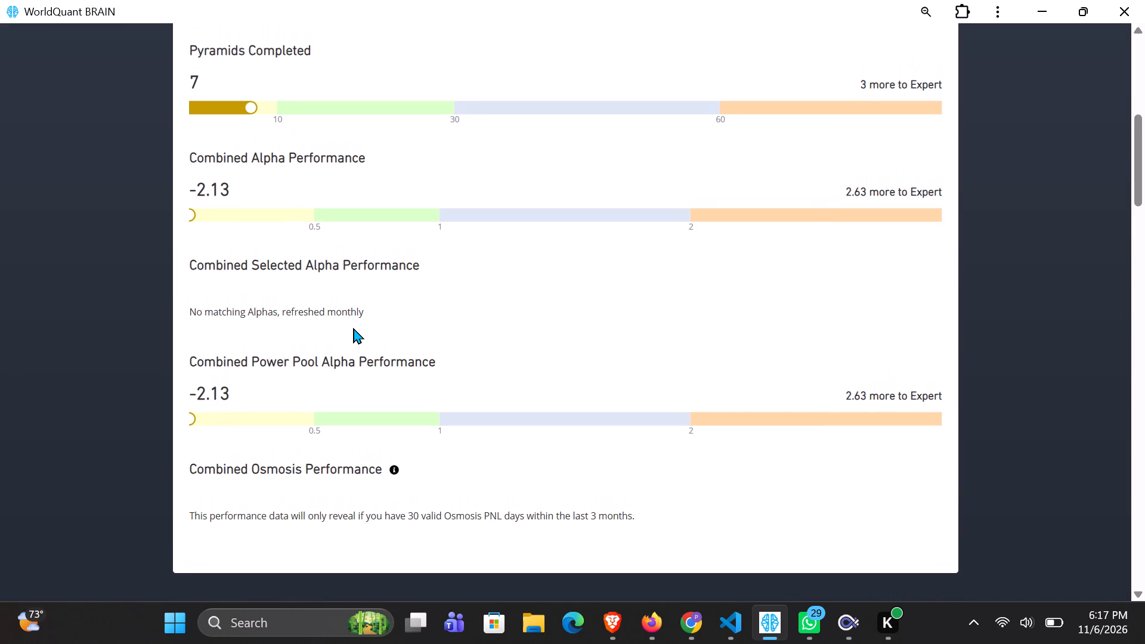
scroll(353, 327, up, 3)
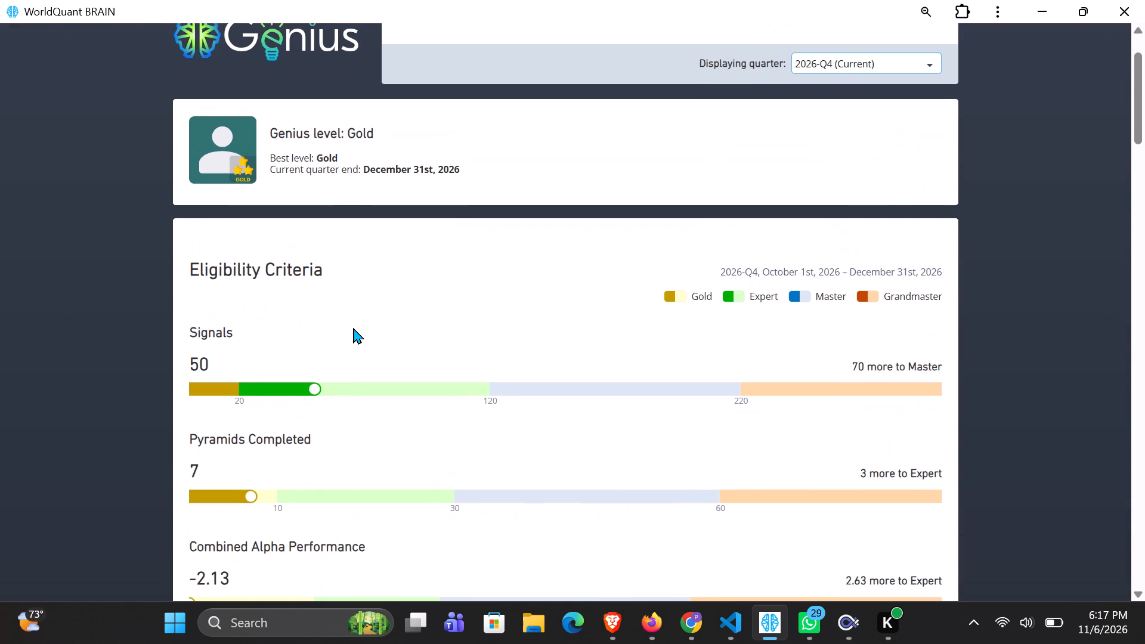
scroll(353, 327, up, 4)
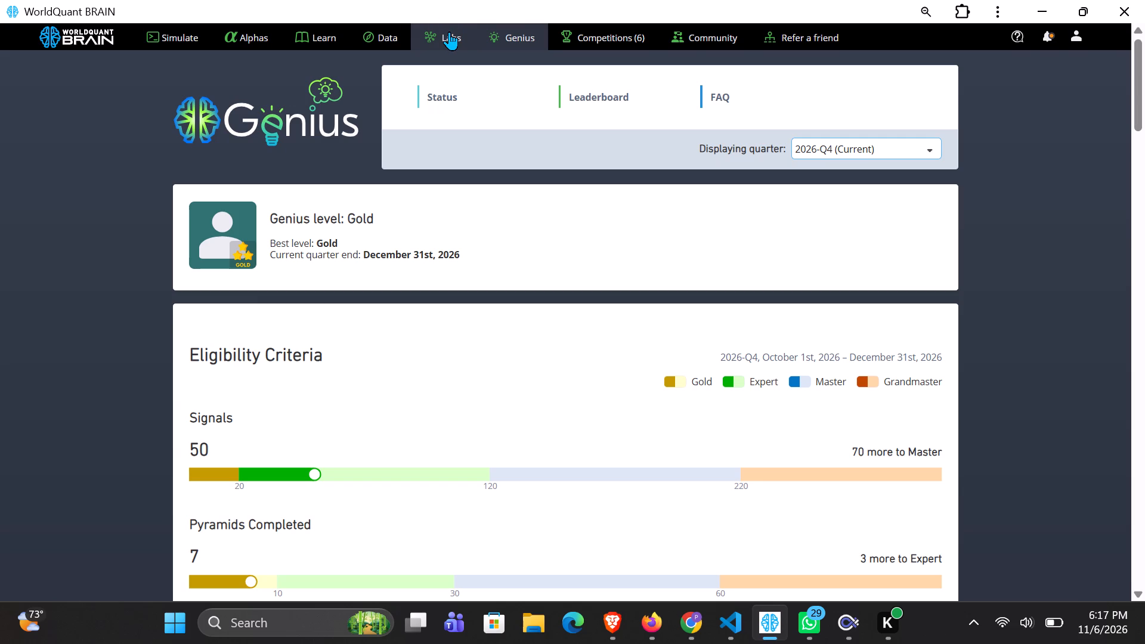
Display the list of submitted alphas and look over its columns.
click(234, 41)
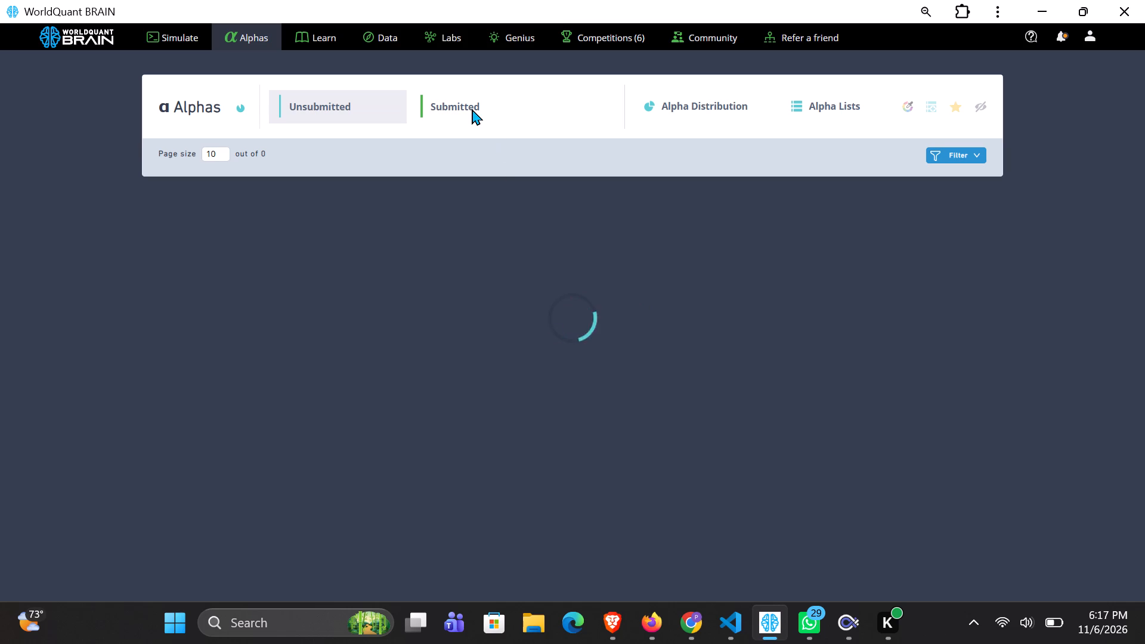
click(472, 109)
click(472, 109)
click(472, 109)
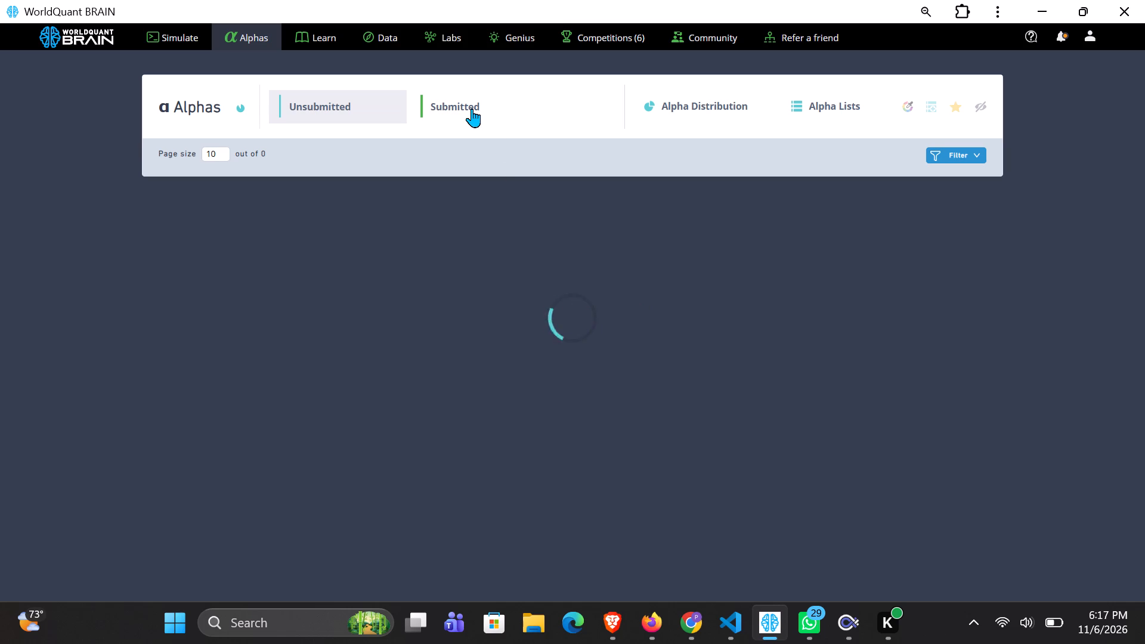
click(472, 109)
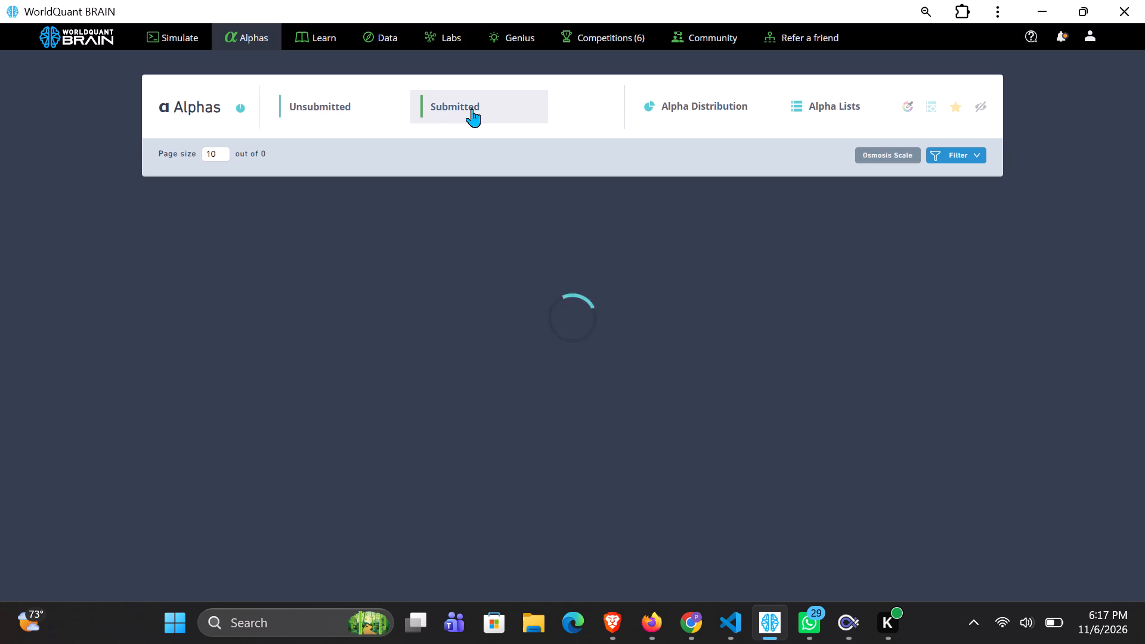
click(472, 109)
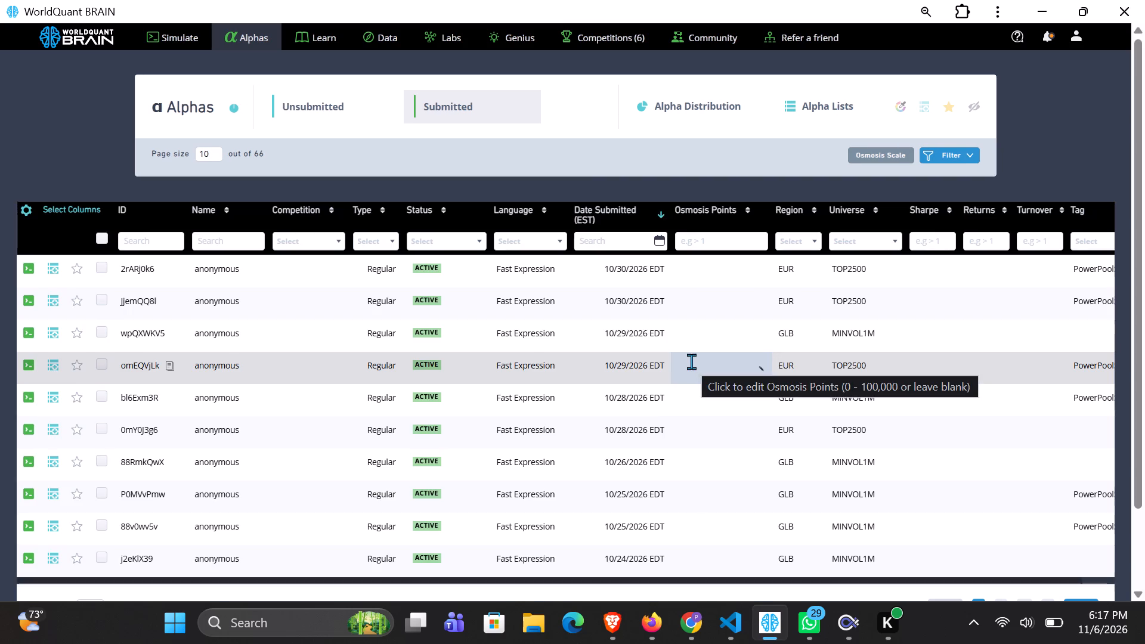
scroll(654, 485, left, 1)
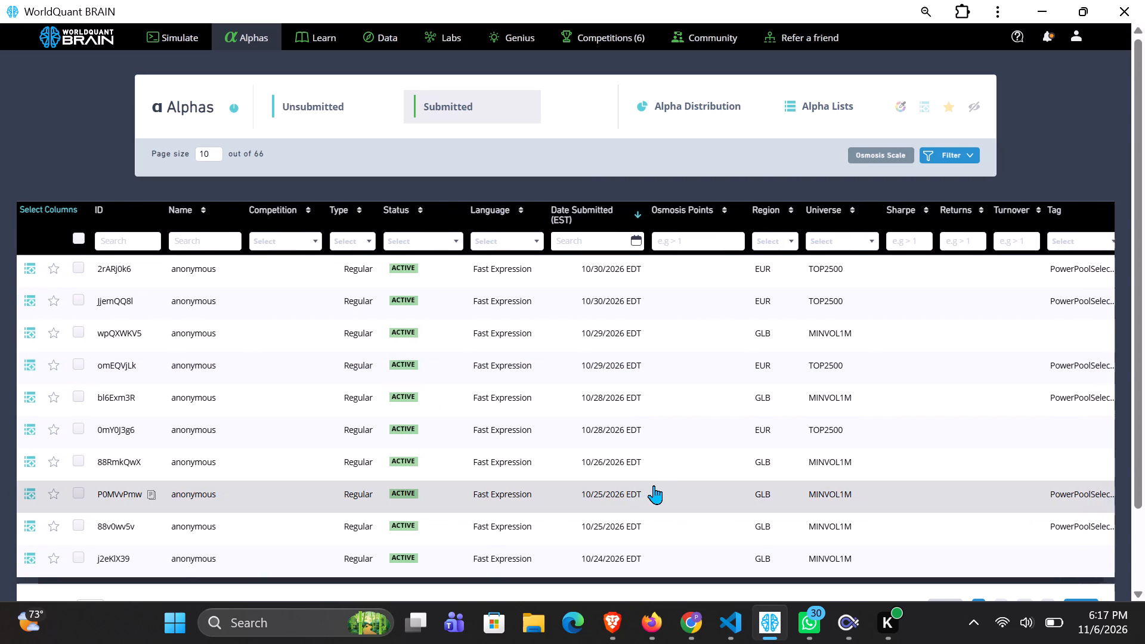
scroll(654, 485, left, 1)
Open the first alpha in the submitted list and examine its settings, IS period summary, risk-neutralized and investability-constrained results, correlation section and properties.
click(541, 261)
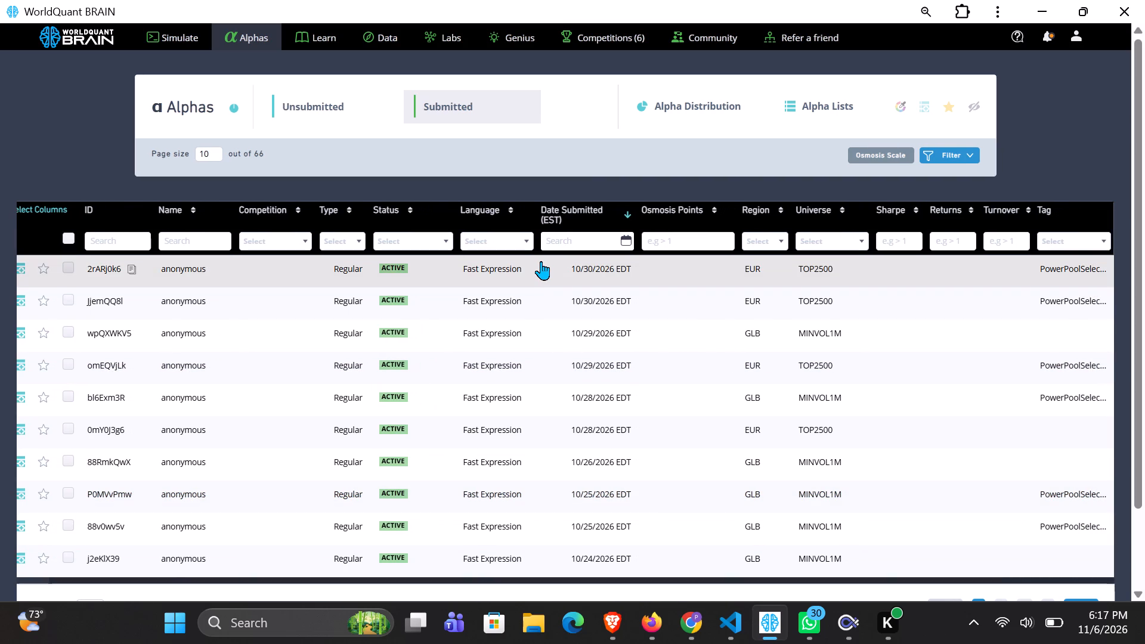
scroll(737, 376, down, 1)
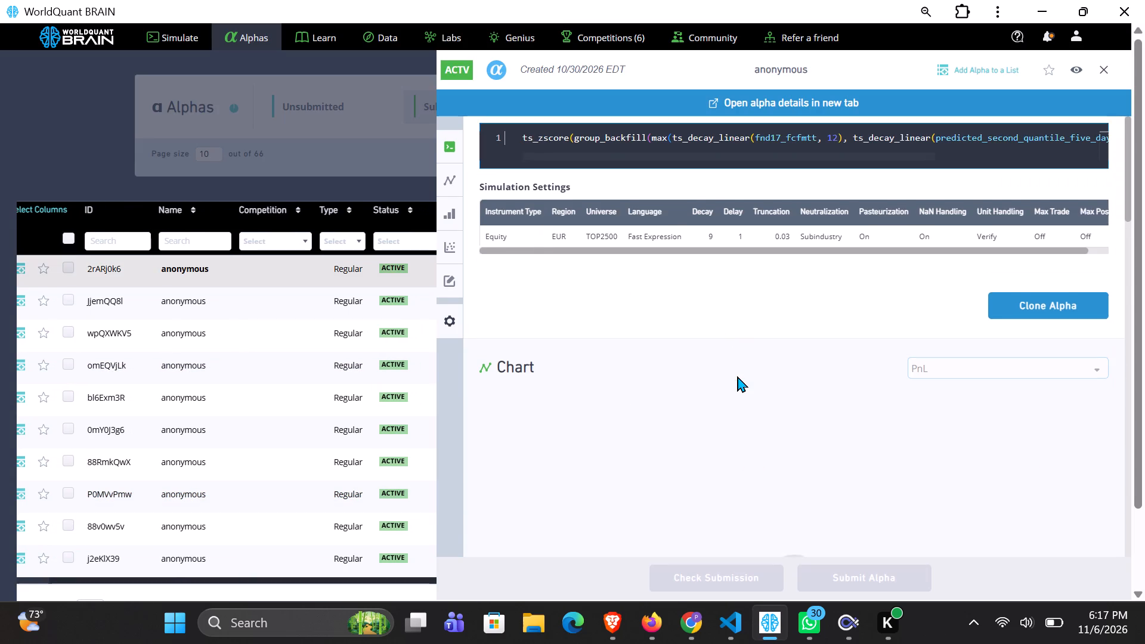
scroll(737, 376, down, 3)
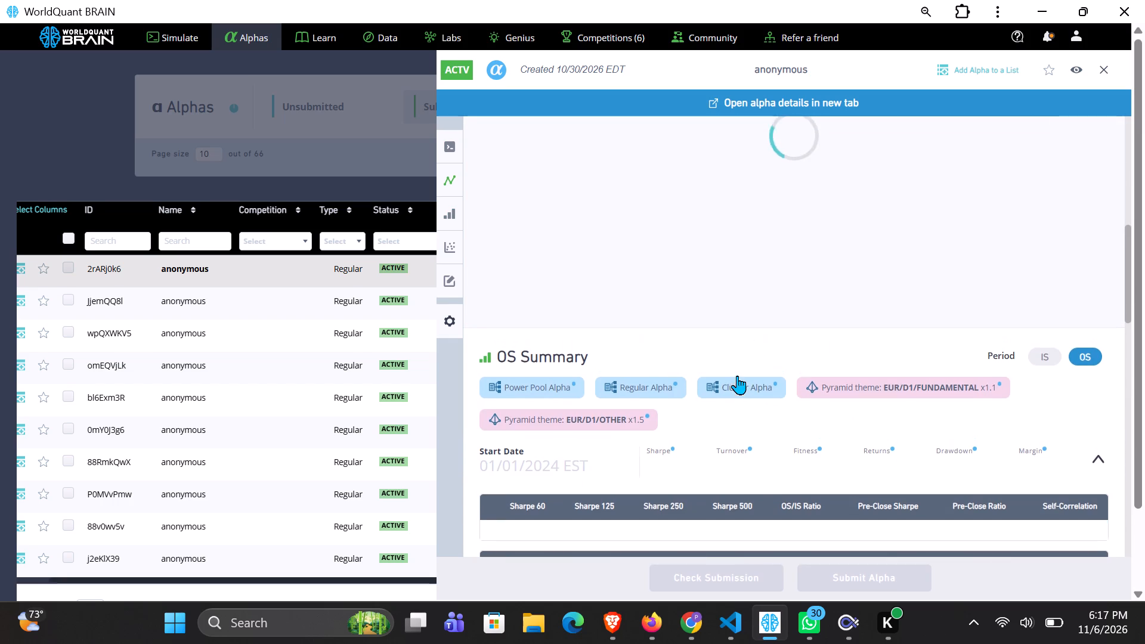
click(1042, 355)
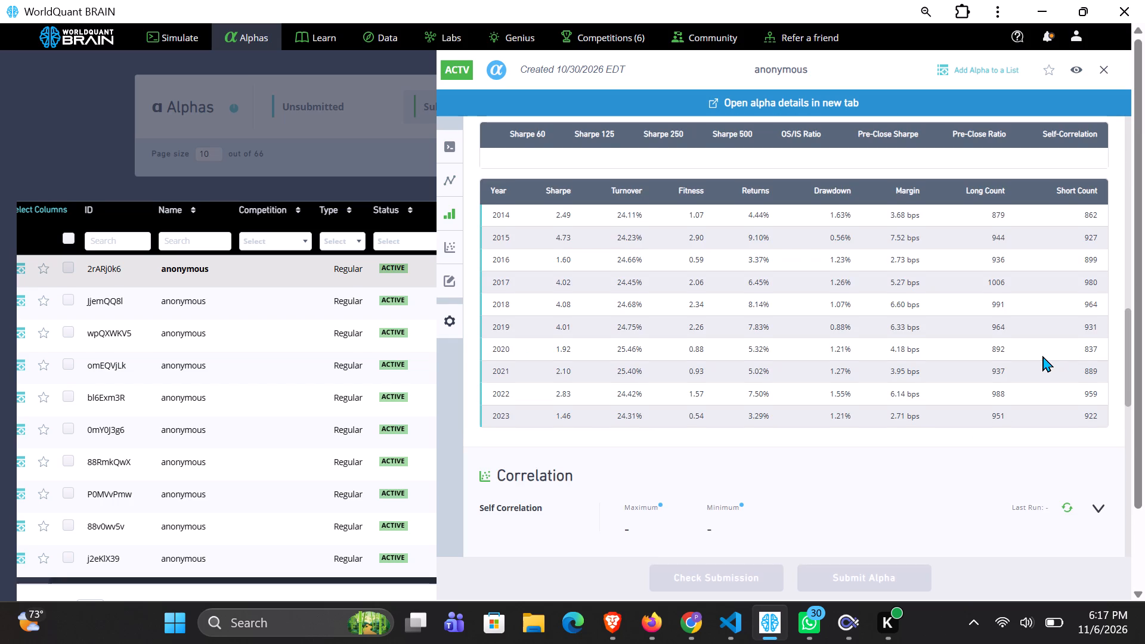
scroll(1042, 355, up, 3)
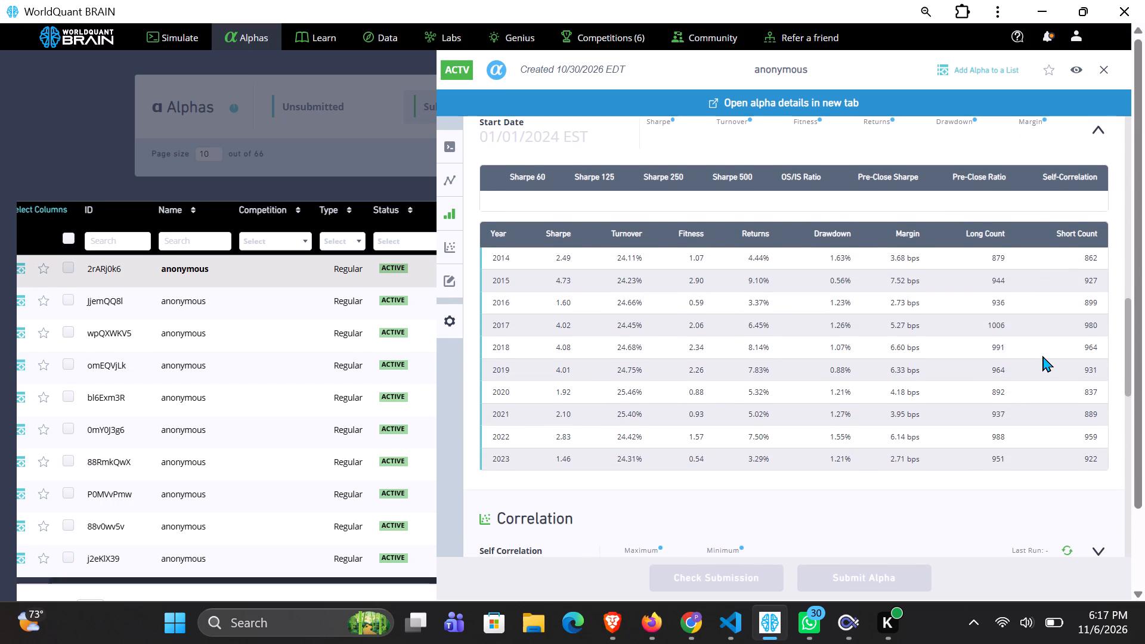
scroll(1042, 355, up, 1)
click(1049, 267)
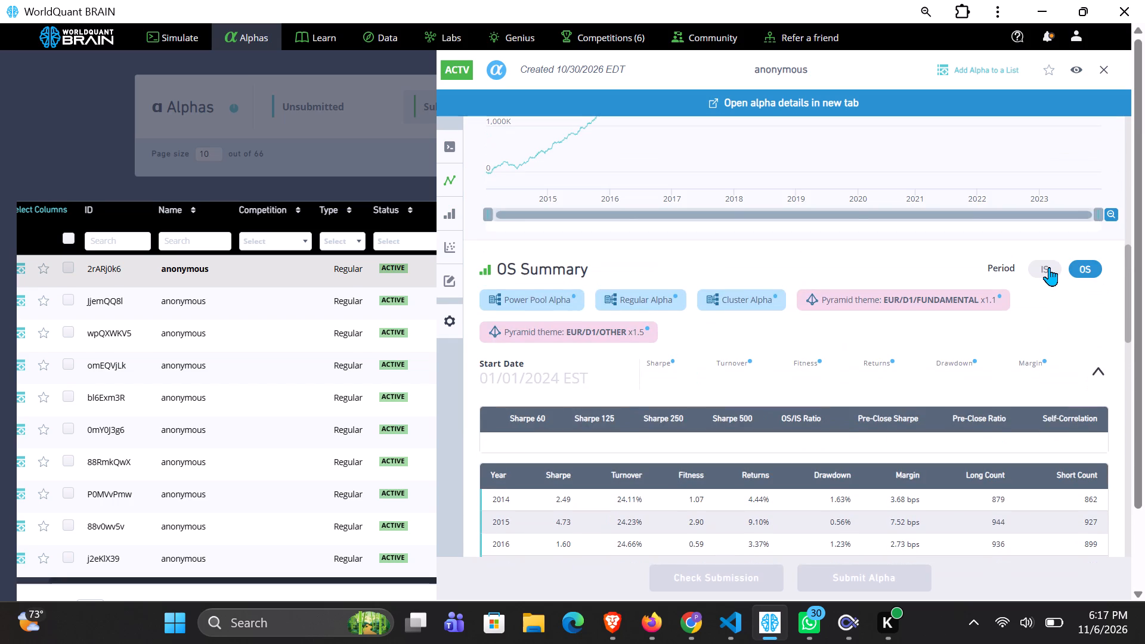
scroll(914, 373, down, 4)
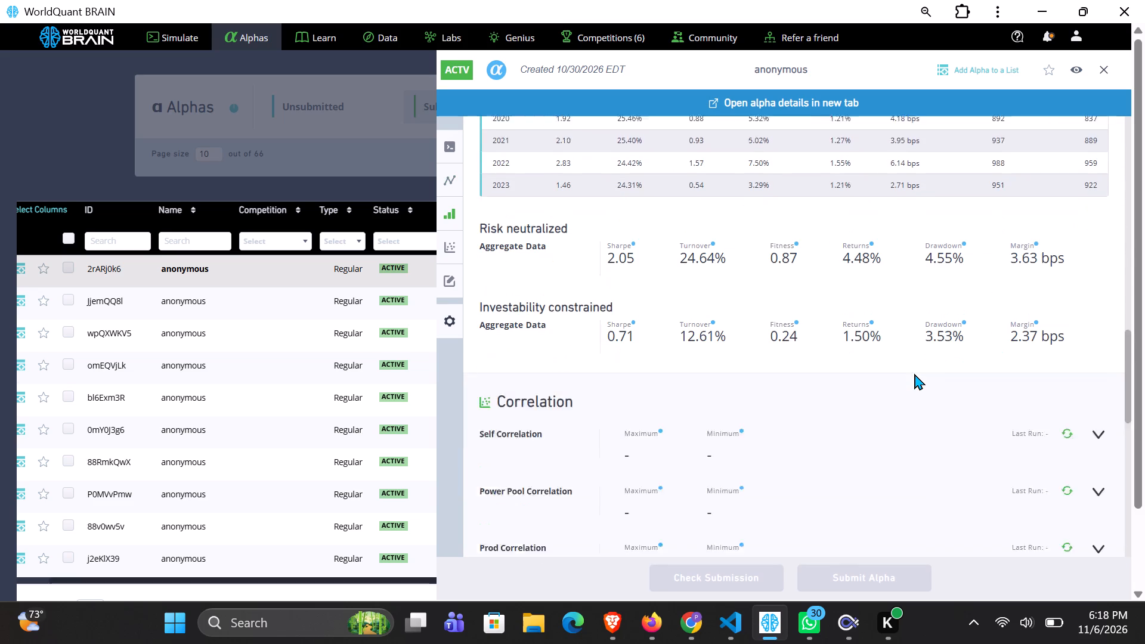
scroll(914, 373, down, 1)
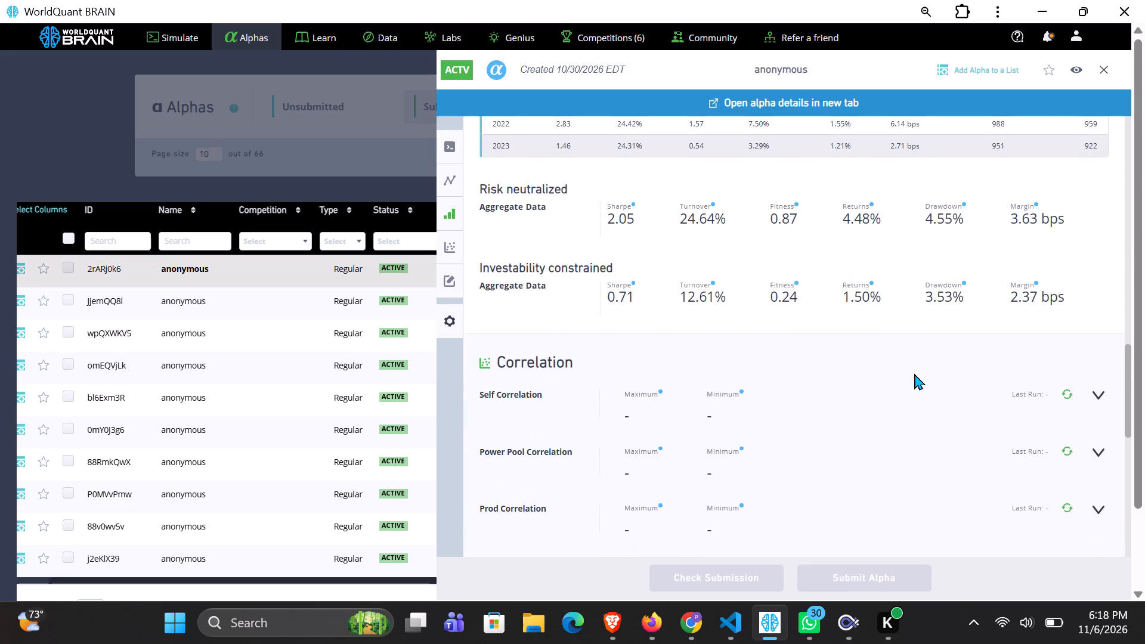
scroll(914, 373, down, 5)
scroll(914, 373, up, 1)
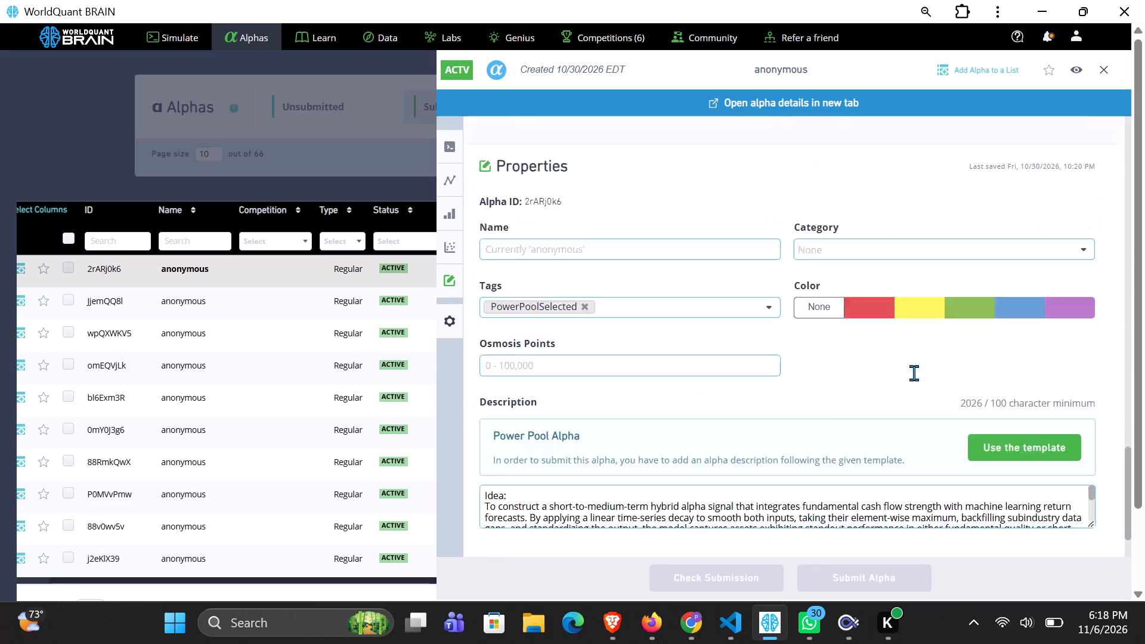
Review the first submitted alpha's code, simulation settings and PnL chart.
scroll(914, 373, up, 6)
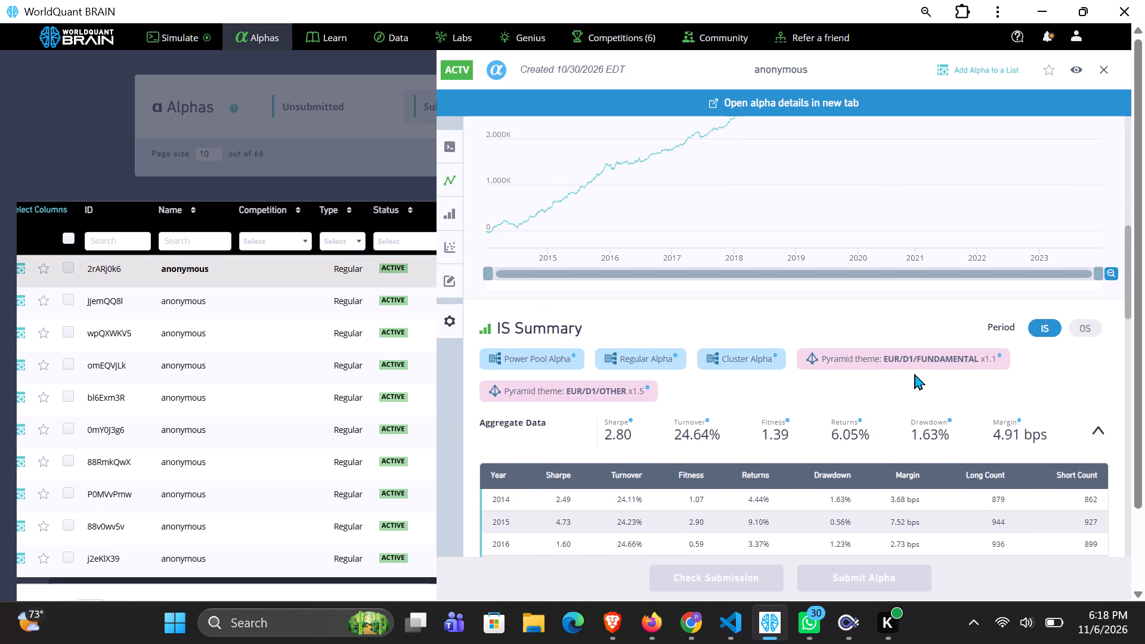
scroll(914, 373, up, 4)
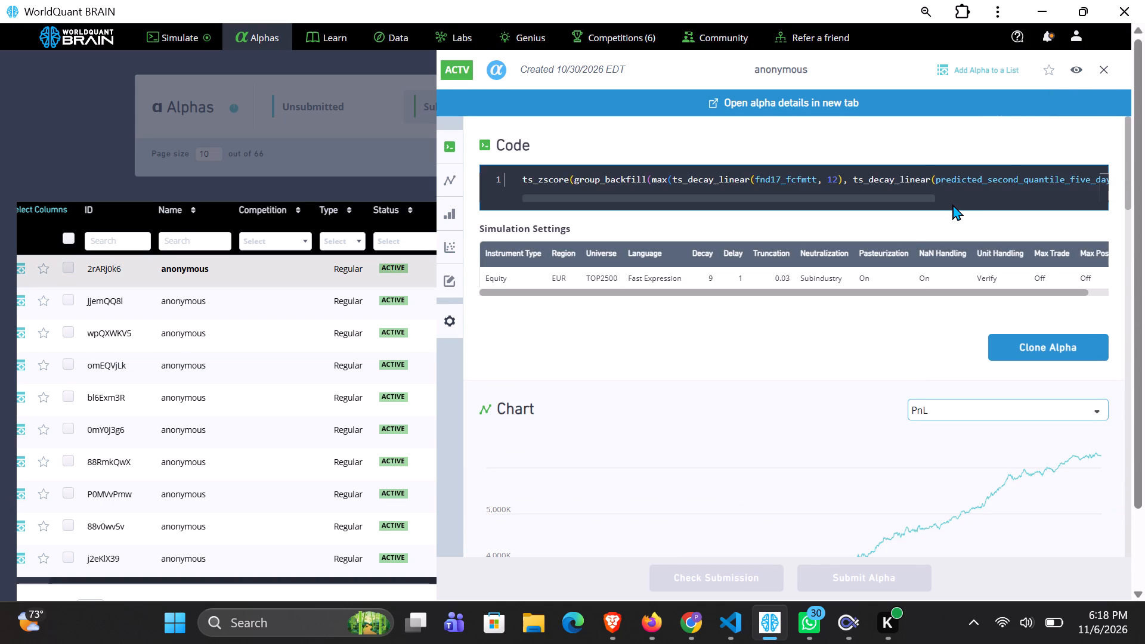
scroll(952, 204, down, 3)
scroll(820, 349, down, 2)
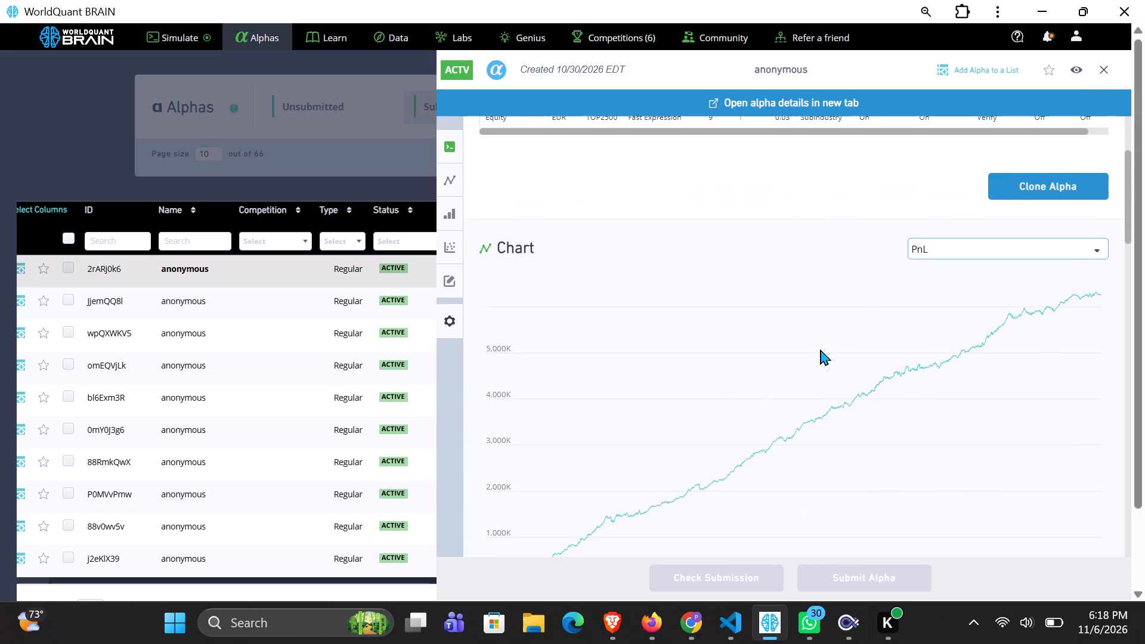
scroll(820, 349, down, 4)
Examine the same alpha's yearly IS results and its risk-neutralized and investability-constrained figures, and close its details.
scroll(820, 349, up, 1)
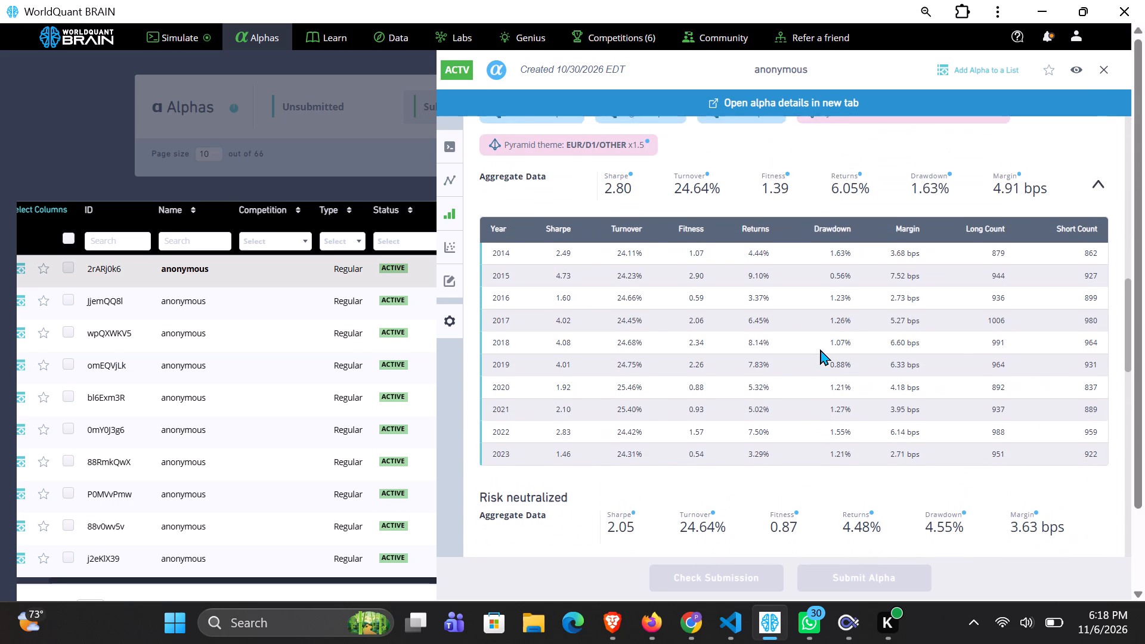
scroll(820, 349, up, 2)
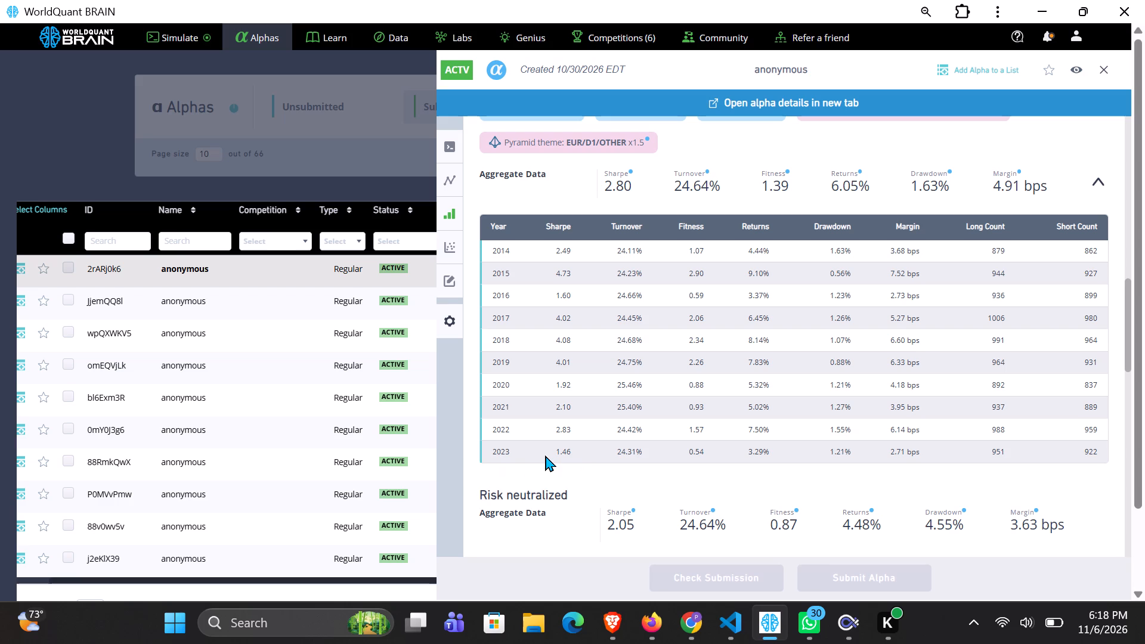
scroll(545, 455, right, 1)
scroll(626, 459, right, 1)
scroll(700, 462, down, 1)
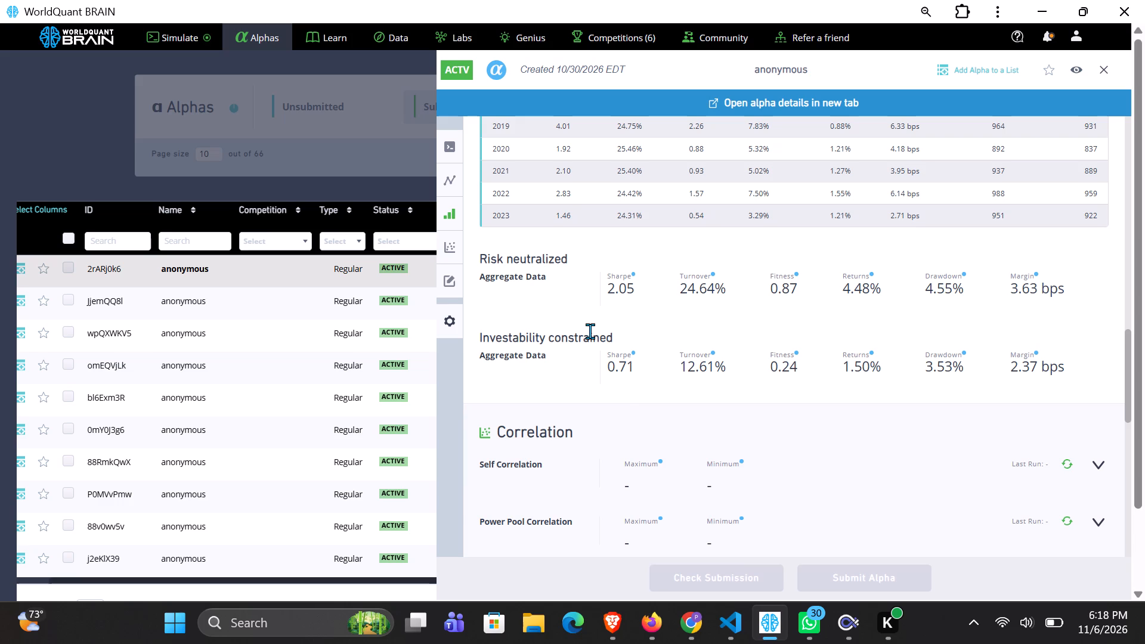
scroll(605, 340, right, 1)
scroll(844, 349, right, 1)
triple_click(952, 362)
triple_click(861, 364)
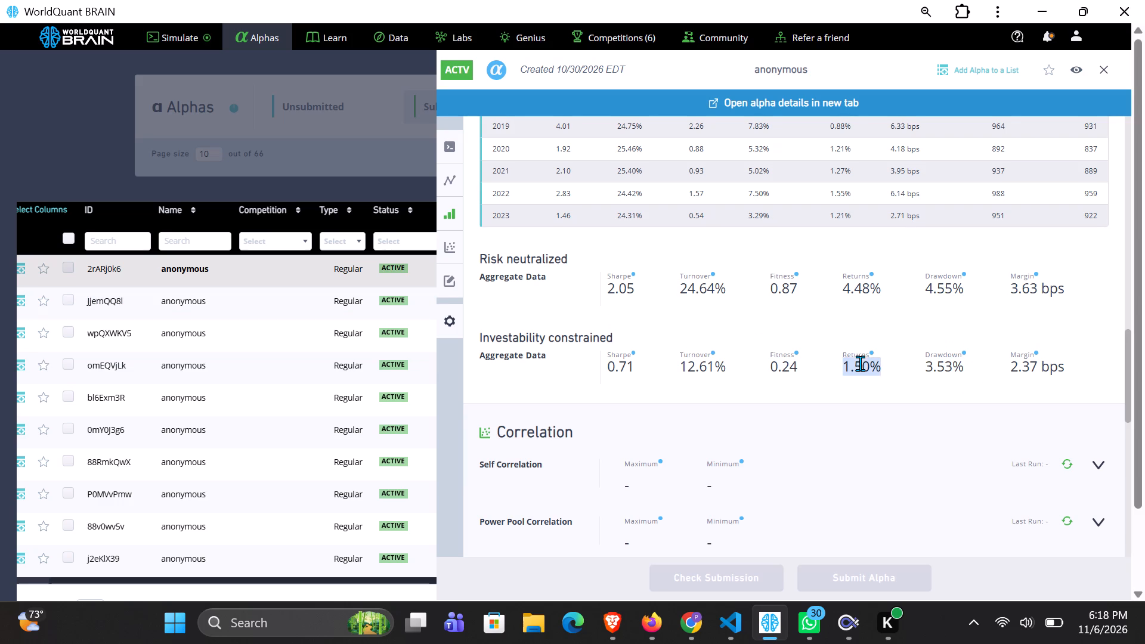
click(1103, 68)
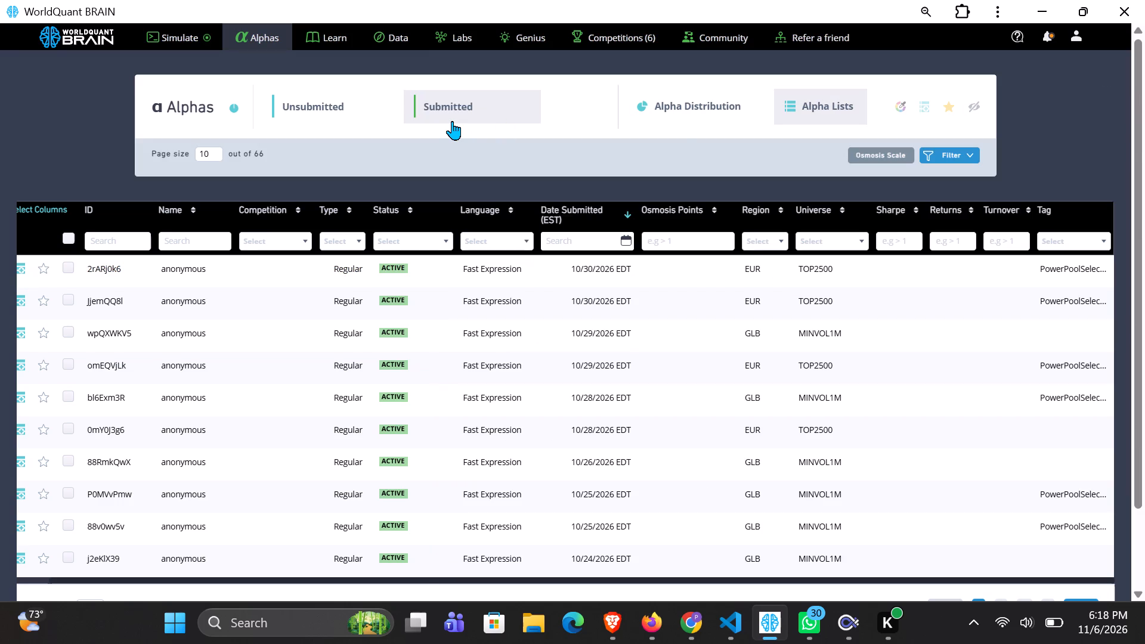
Open submitted alpha JjemQQ8l, switch its summary to the IS period, examine the yearly and investability-constrained results, and close its details.
click(452, 292)
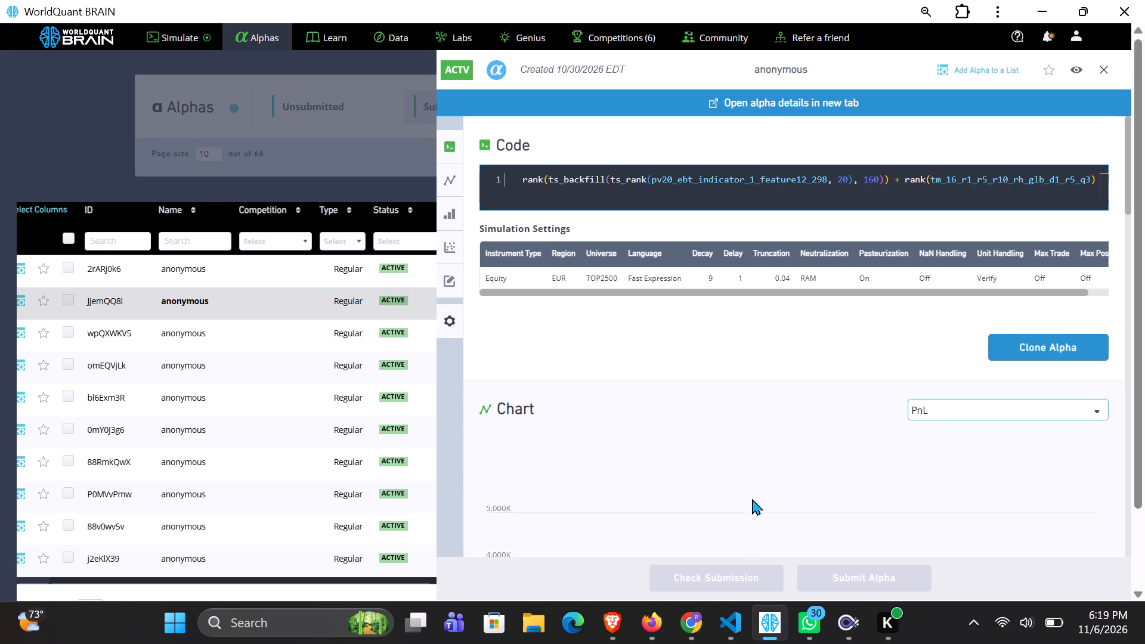
scroll(752, 499, down, 3)
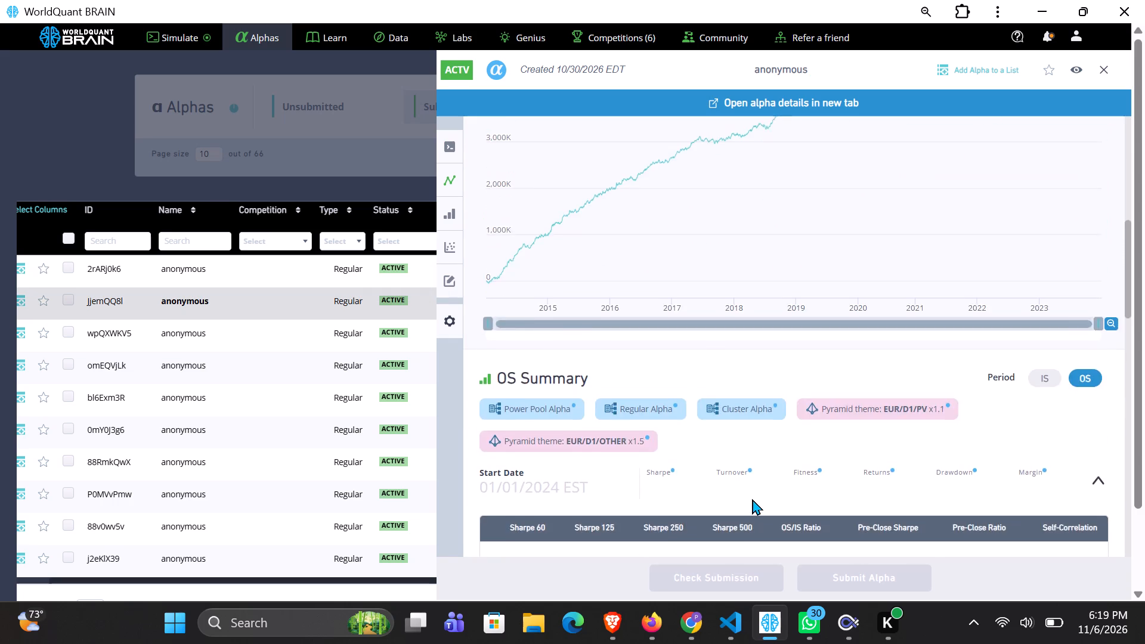
scroll(752, 499, down, 1)
click(1050, 283)
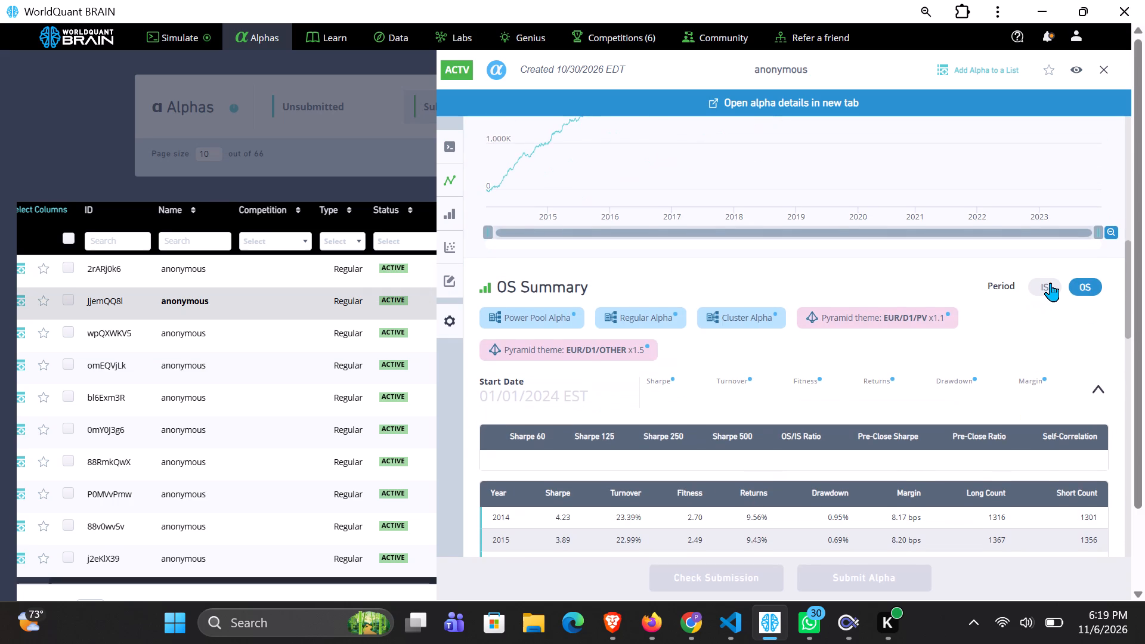
scroll(884, 423, down, 3)
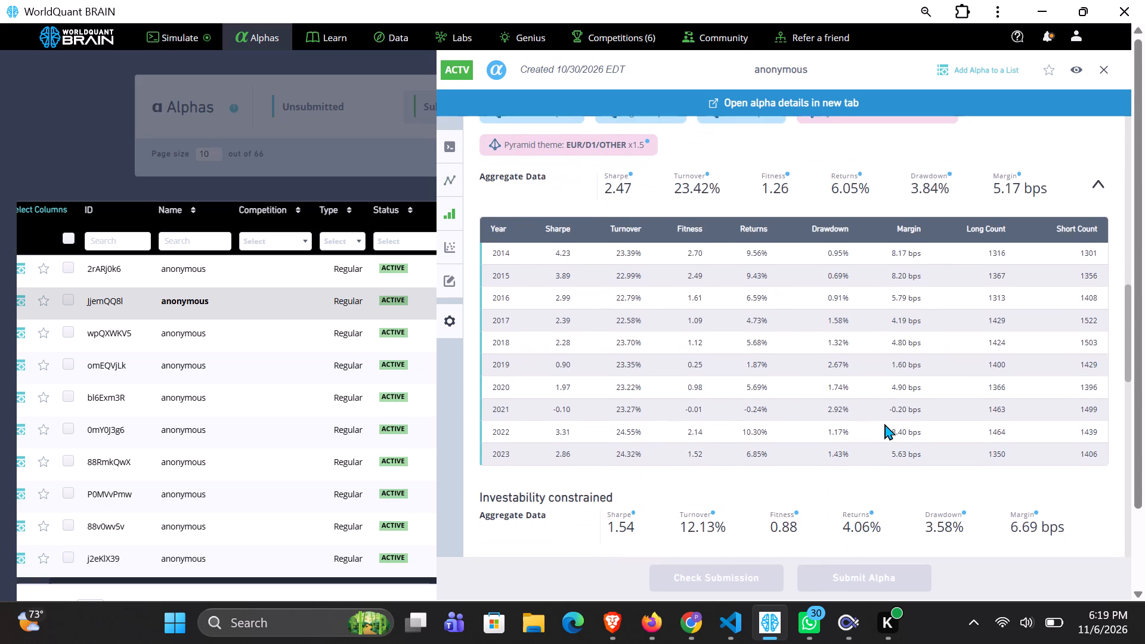
scroll(884, 423, left, 1)
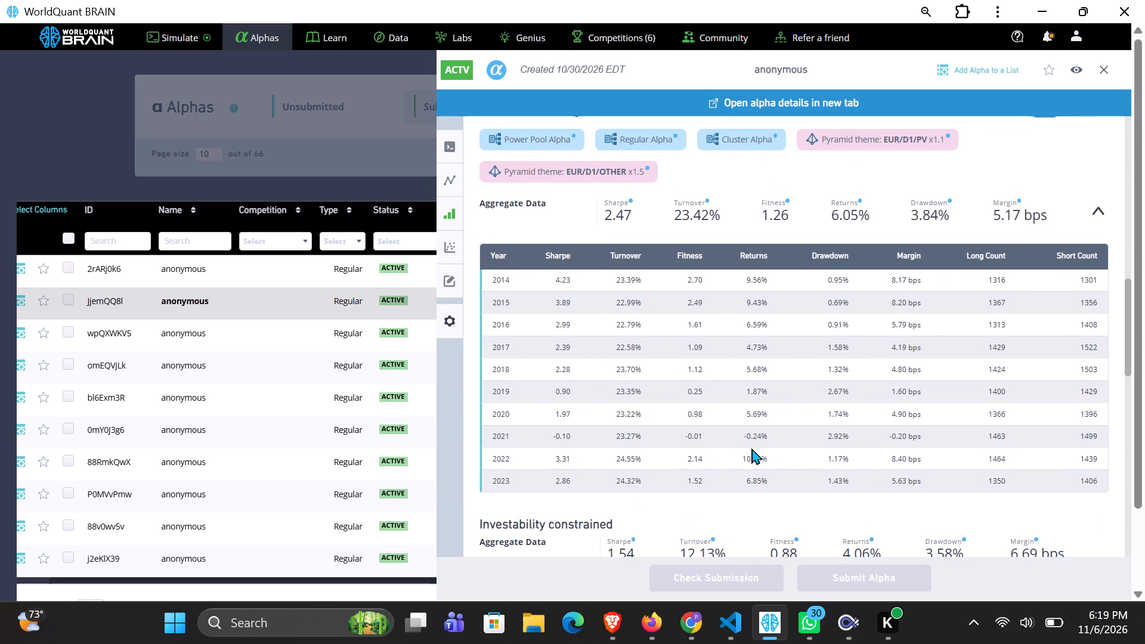
scroll(694, 475, down, 1)
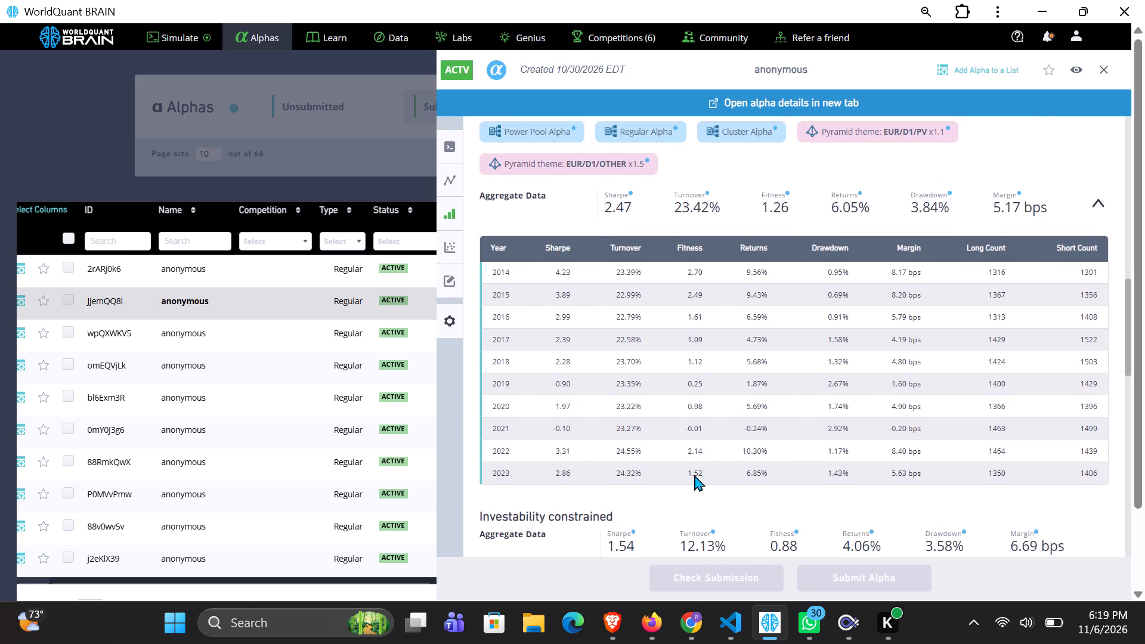
scroll(694, 475, down, 1)
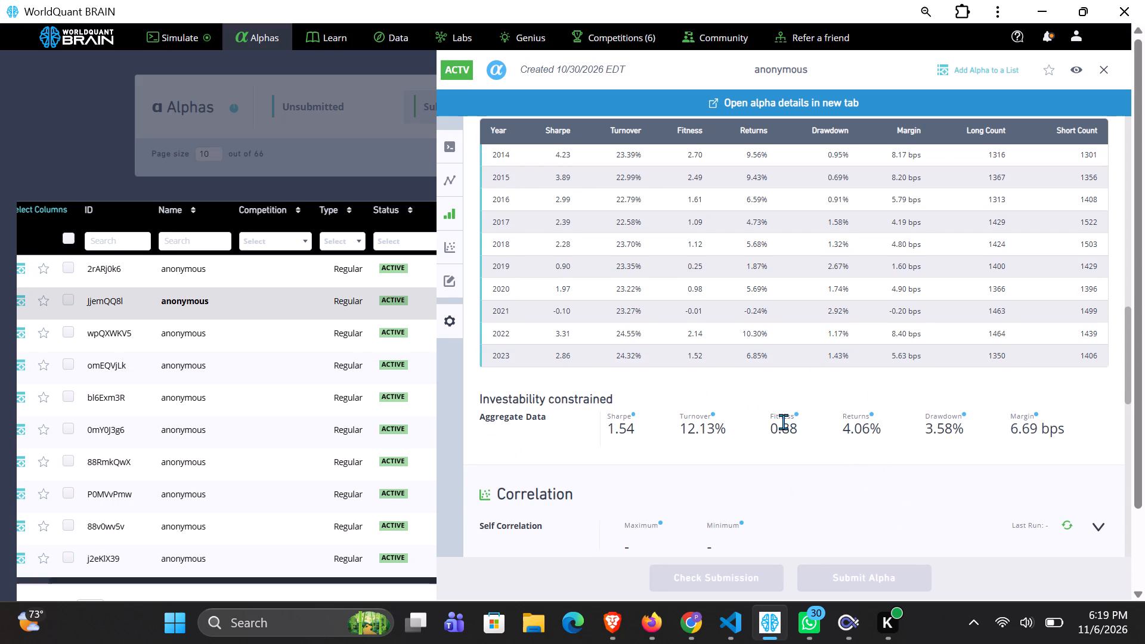
scroll(784, 422, up, 4)
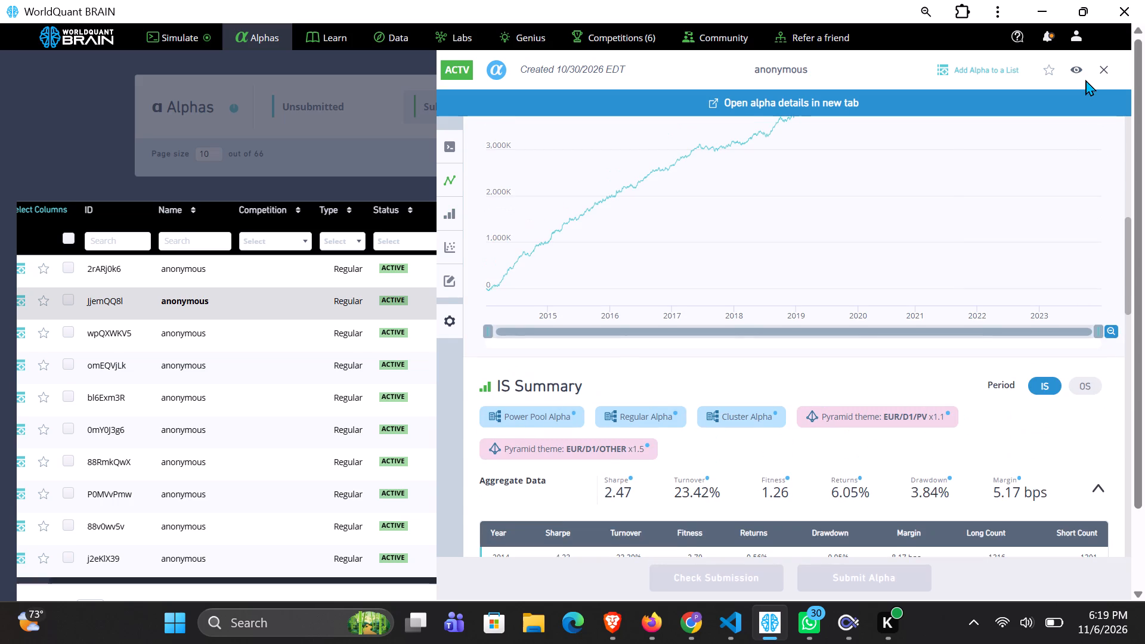
click(1102, 71)
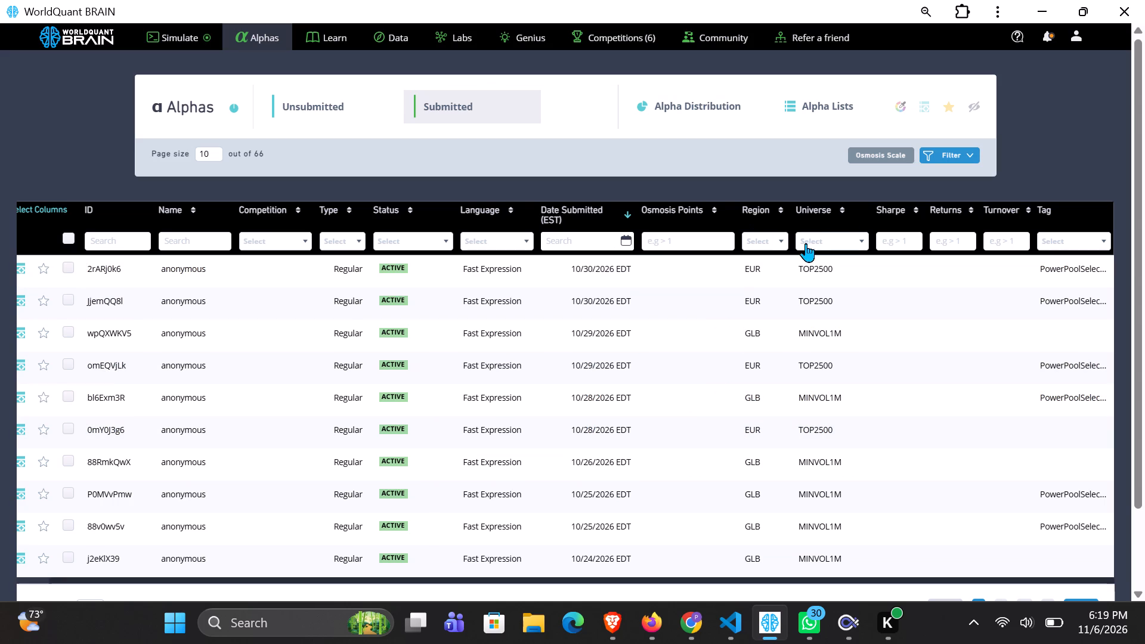
Filter the submitted alphas by region EUR.
click(777, 236)
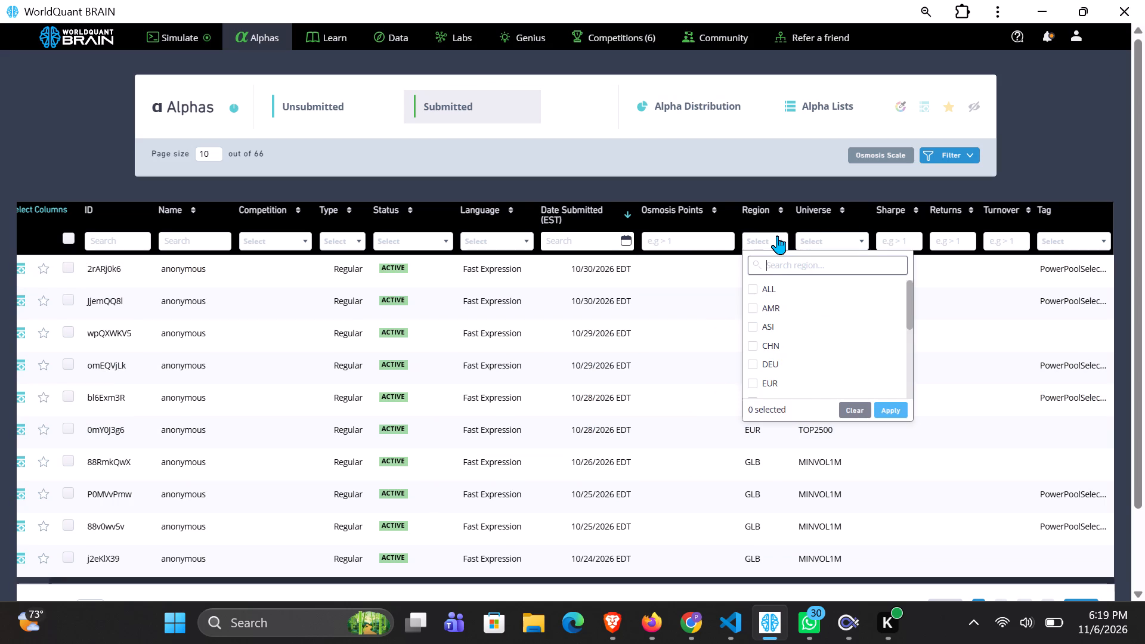
click(760, 380)
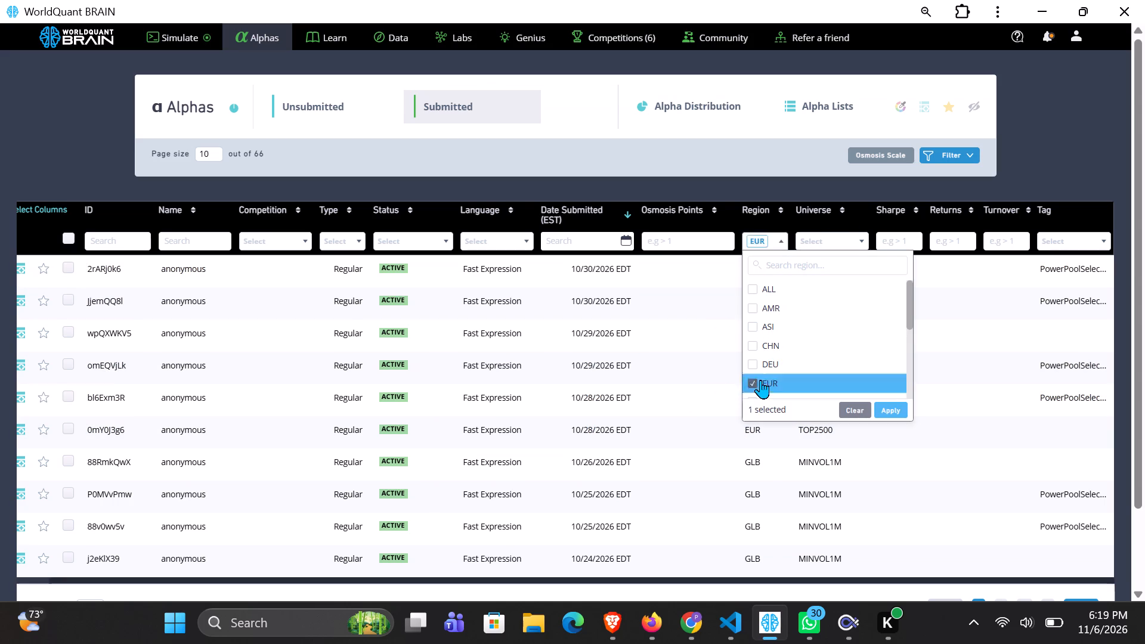
click(892, 410)
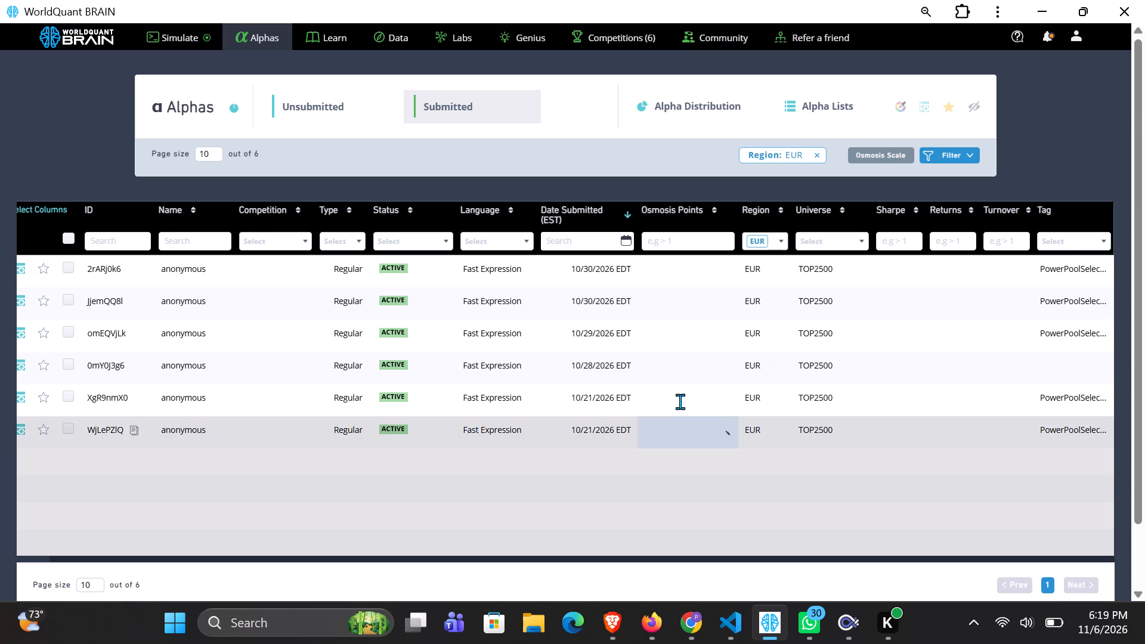
Open submitted alpha XgR9nmX0, switch its summary to the IS period and examine the aggregate and yearly results.
double_click(670, 399)
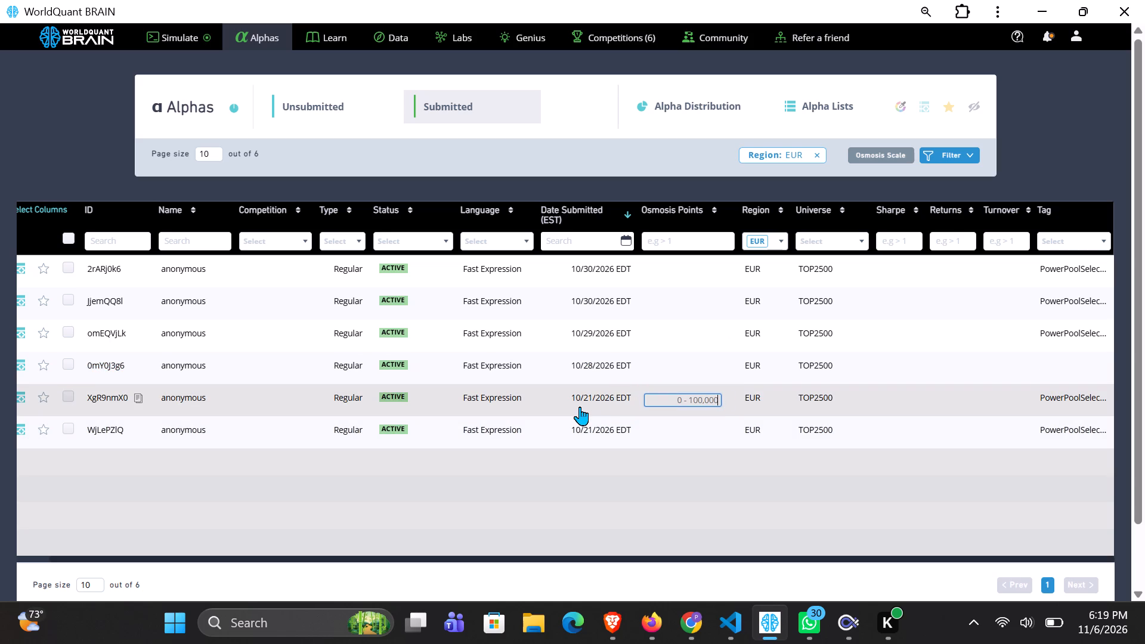
triple_click(580, 407)
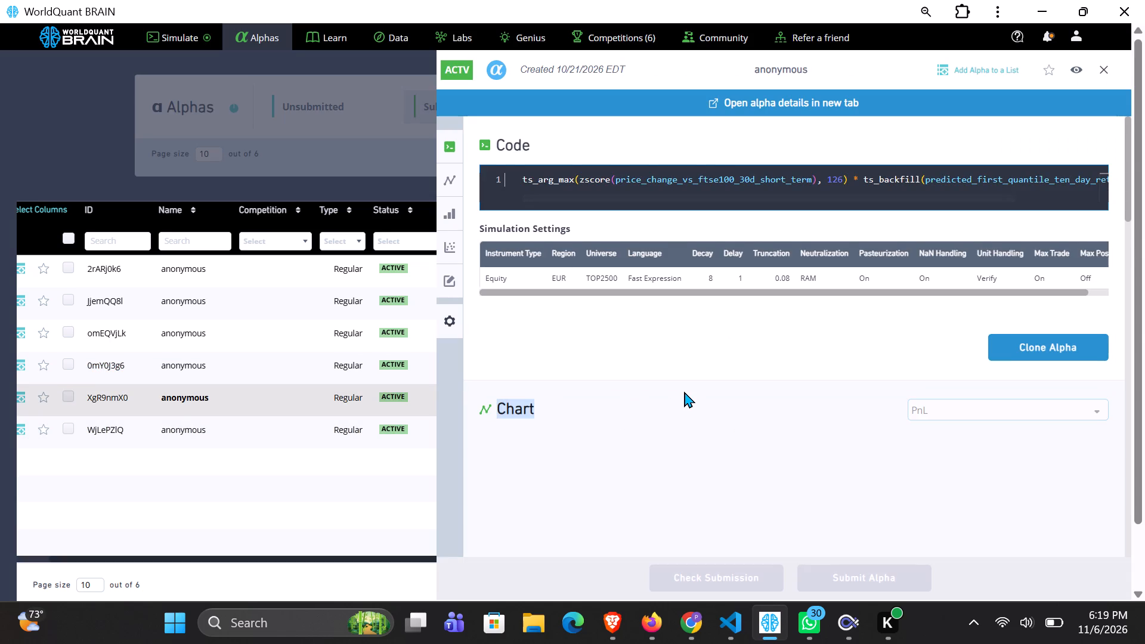
scroll(684, 391, down, 4)
scroll(684, 391, up, 2)
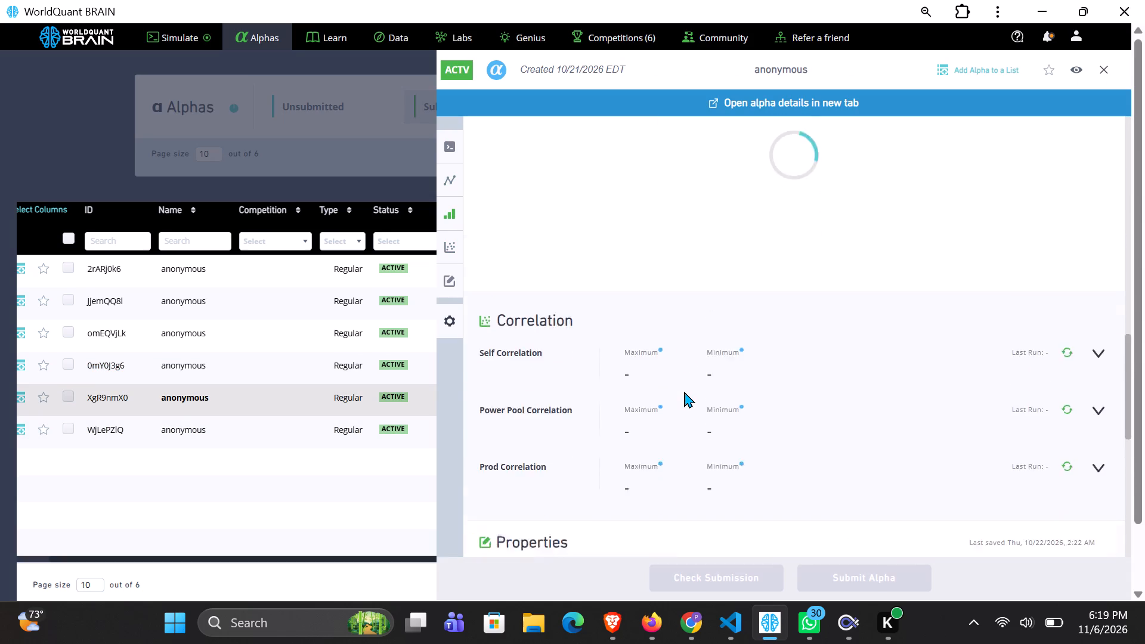
scroll(684, 391, up, 3)
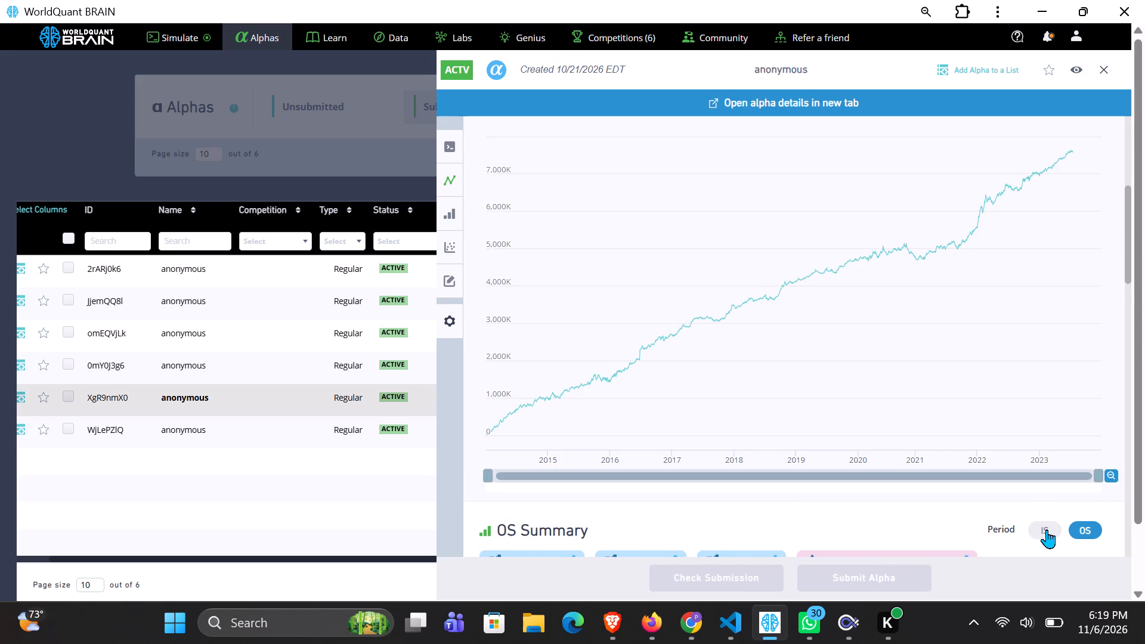
click(1047, 530)
scroll(1047, 530, down, 4)
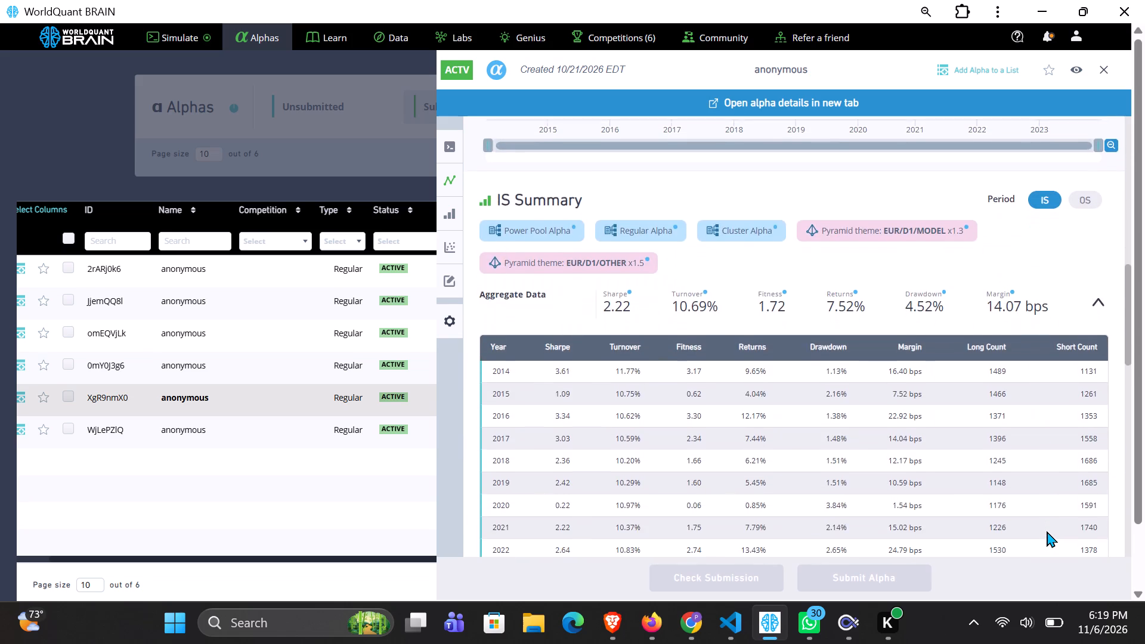
scroll(1047, 531, down, 2)
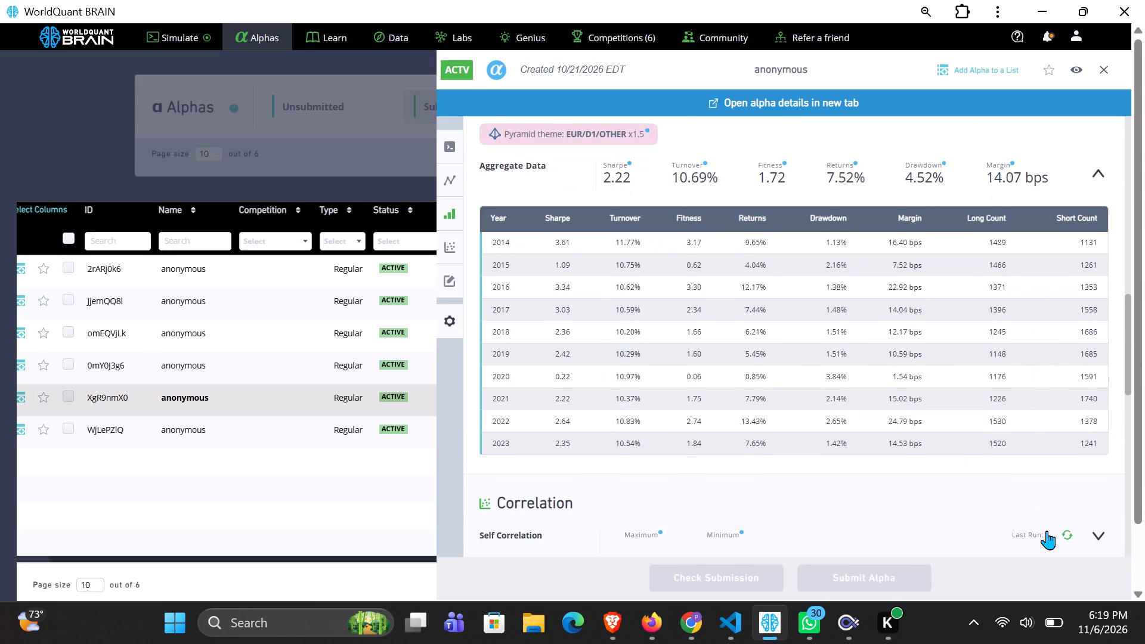
scroll(1047, 531, down, 3)
scroll(1047, 531, up, 4)
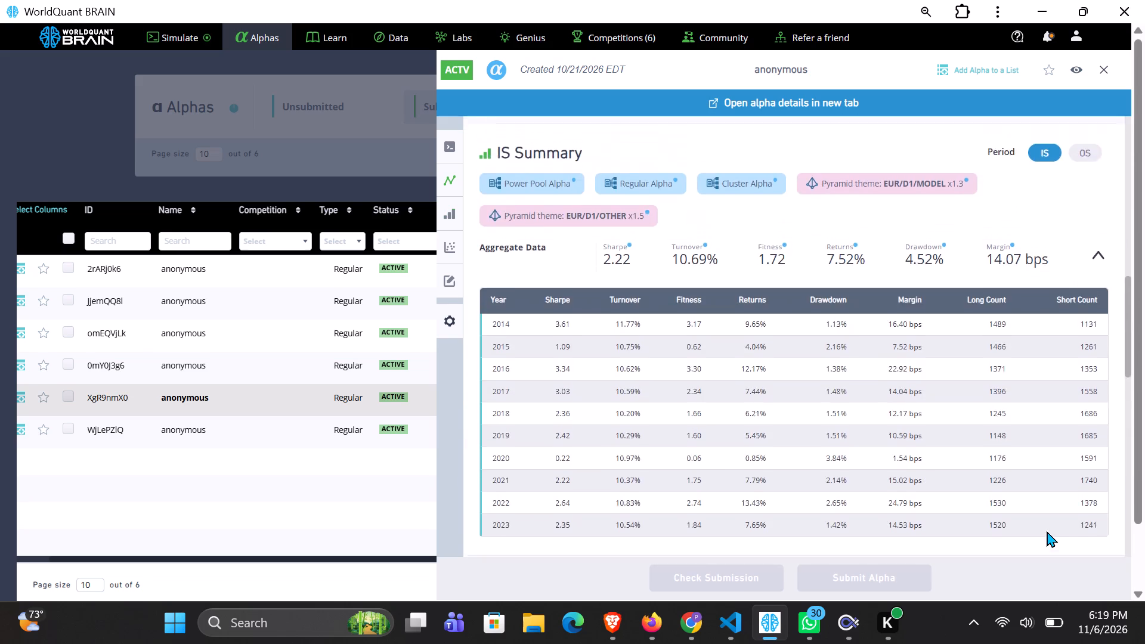
Review the code expression and simulation settings of alpha XgR9nmX0.
scroll(1047, 531, up, 5)
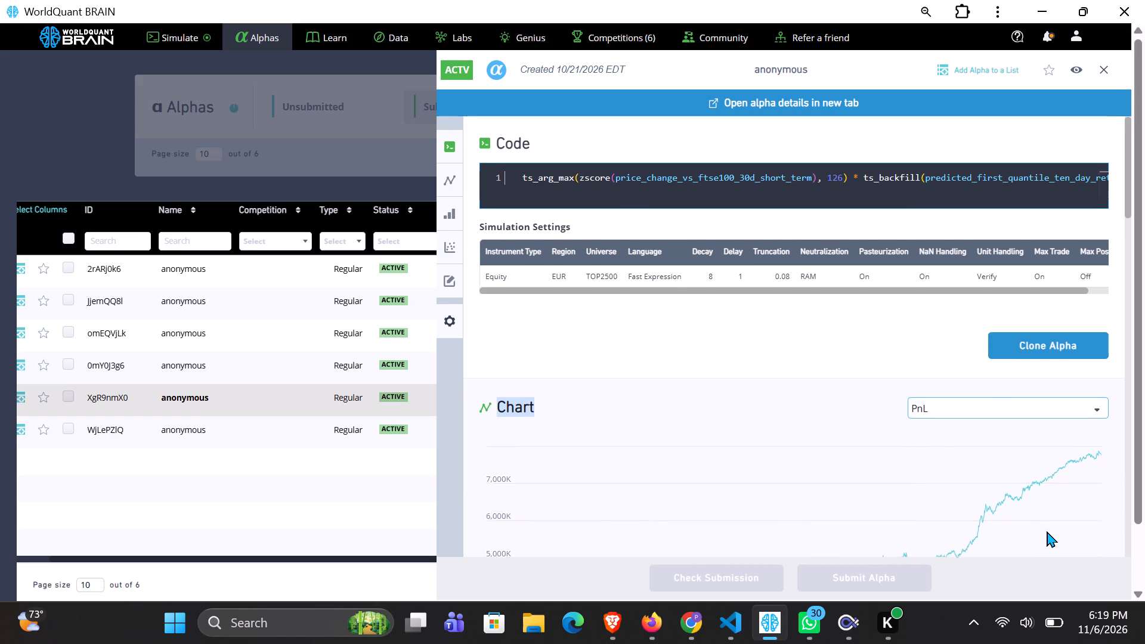
scroll(1047, 531, up, 2)
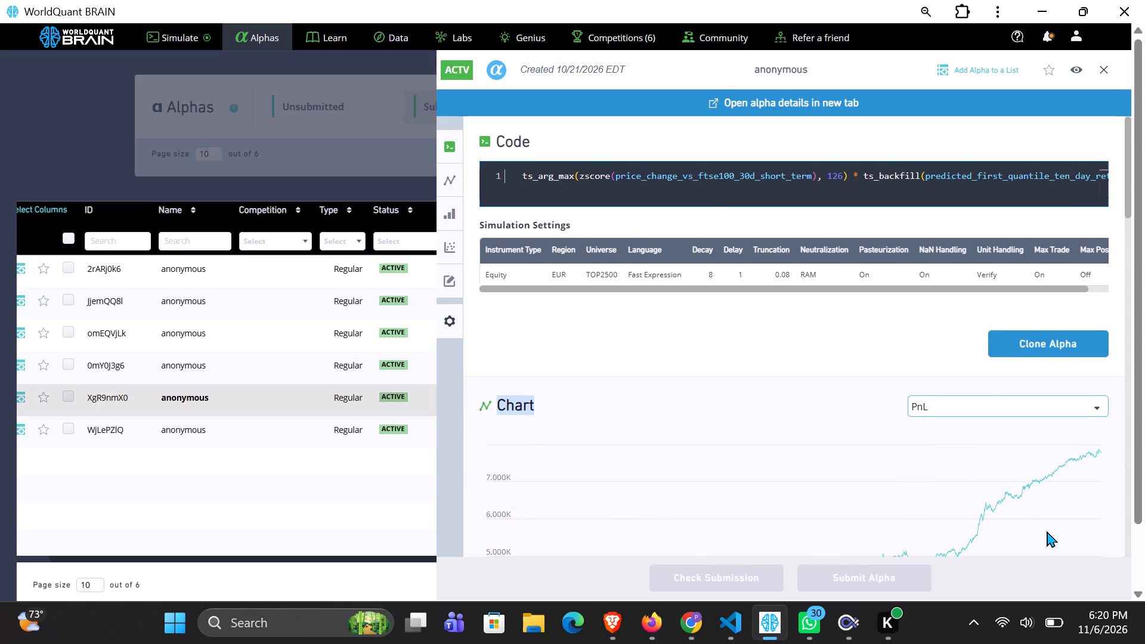
scroll(1047, 531, up, 1)
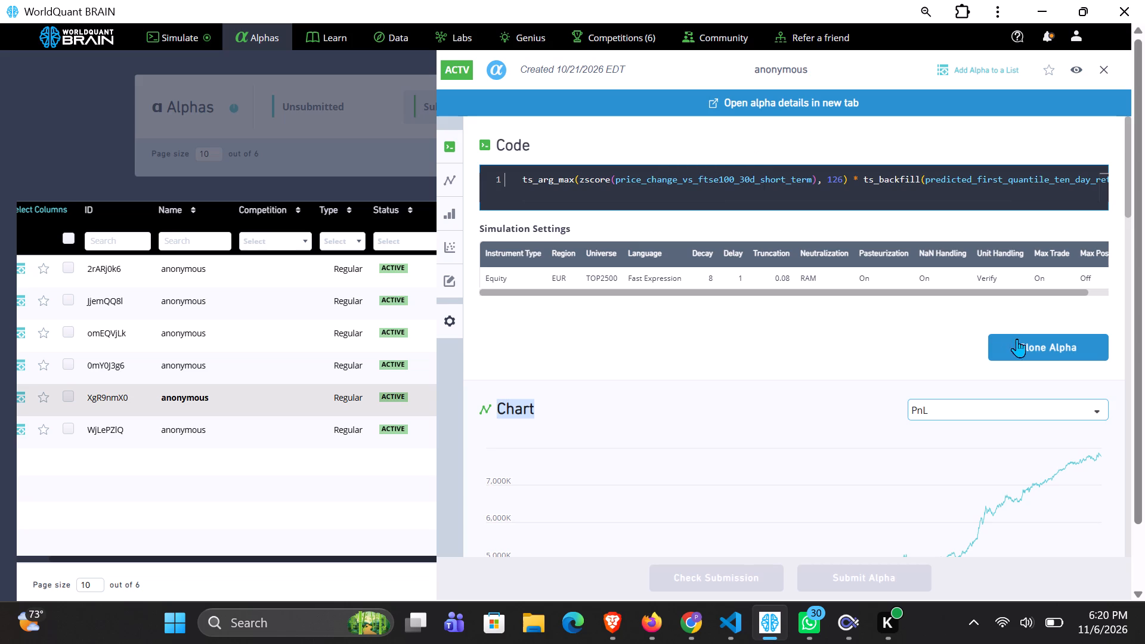
Clone alpha XgR9nmX0 into a new simulation.
click(1047, 351)
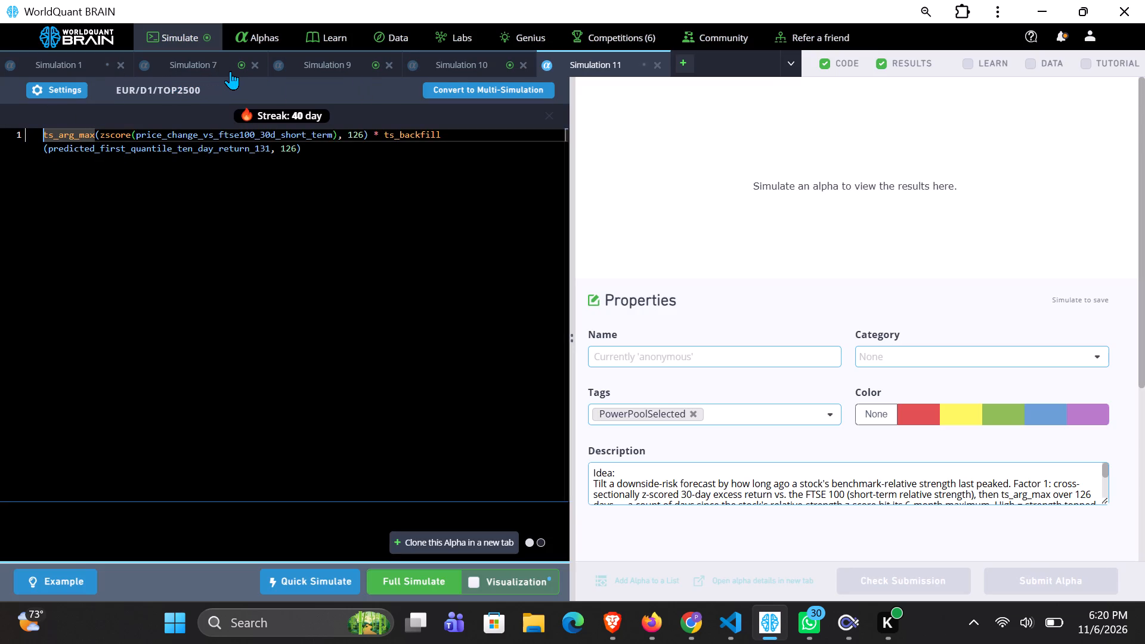
Replace the field inside zscore in Simulation 11 with dividends_noncontrolling_interest, copied from the Simulation 10 expression.
double_click(239, 136)
key(BackSpace)
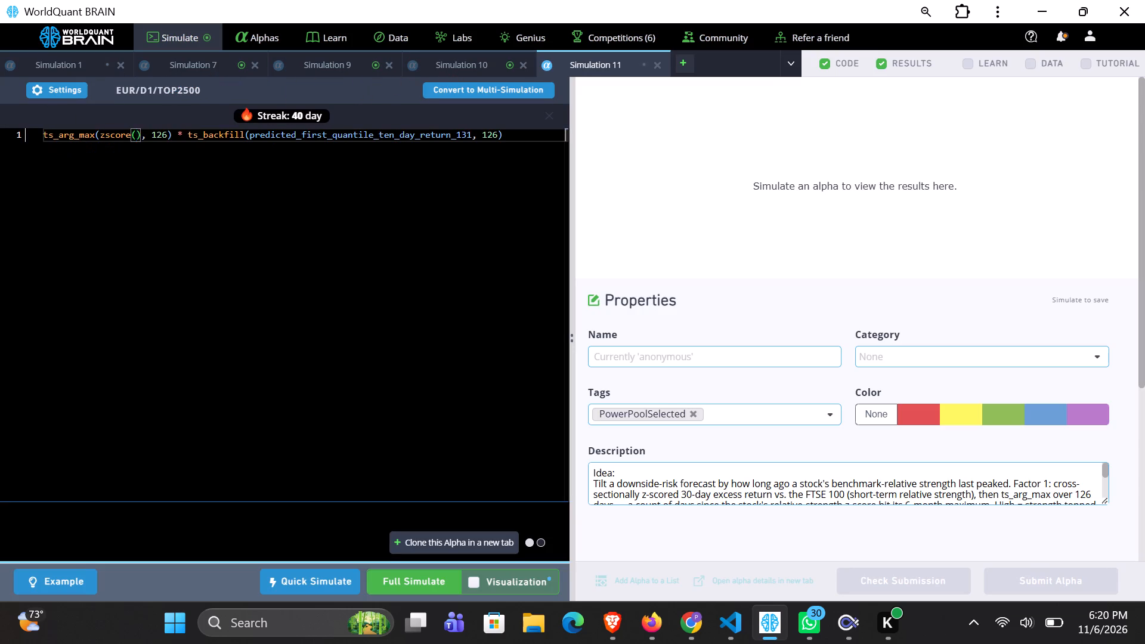
click(461, 61)
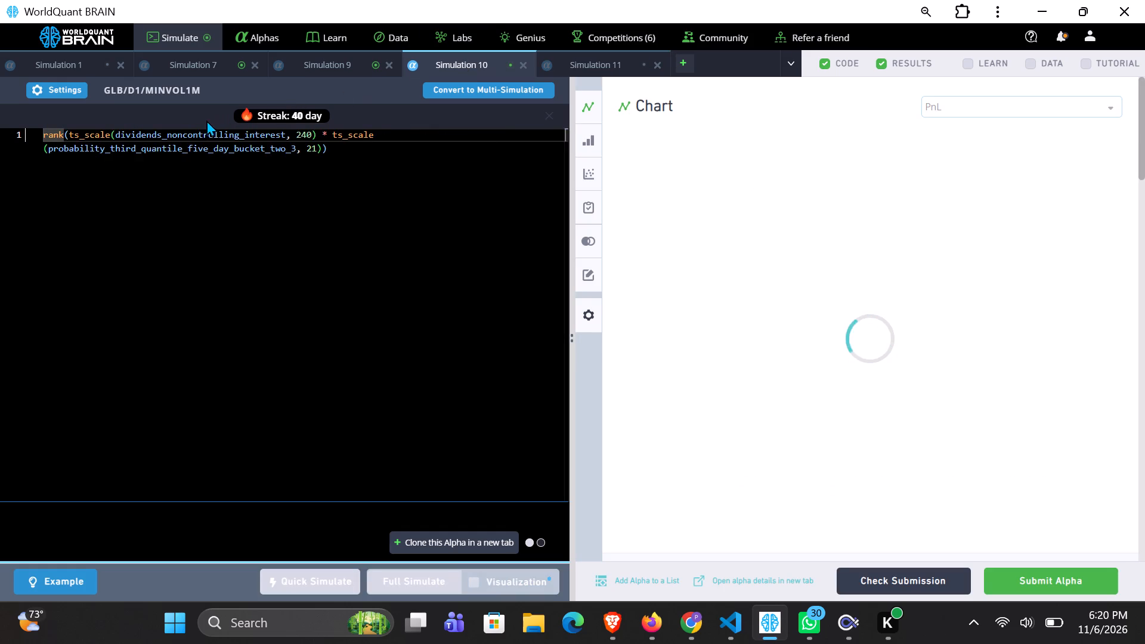
double_click(185, 130)
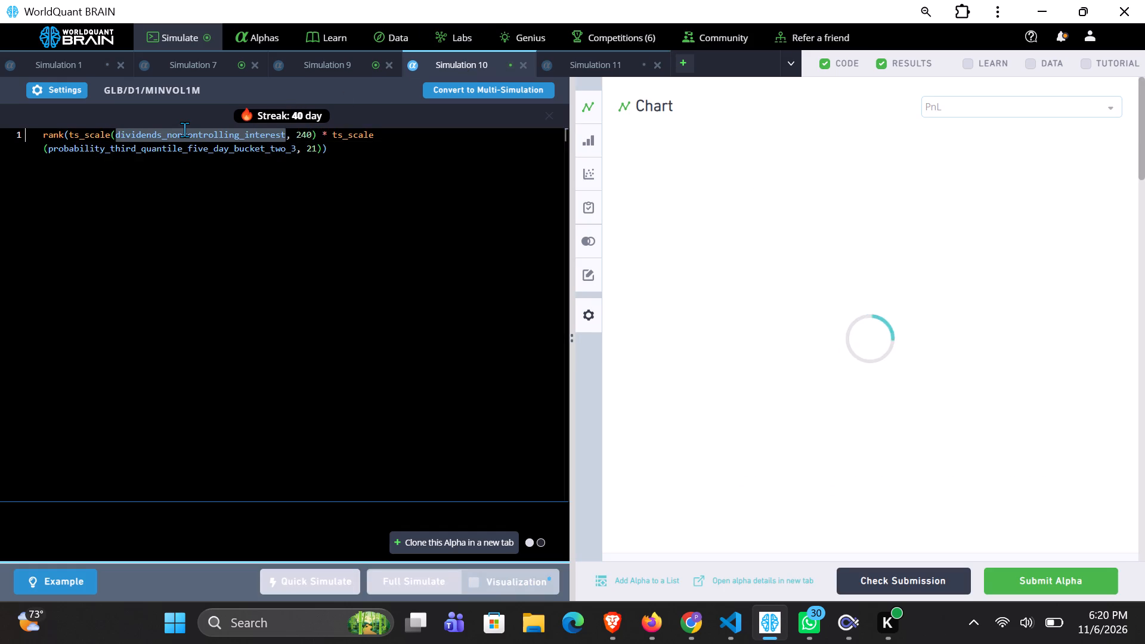
key(ctrl+c)
ctrl+click(185, 130)
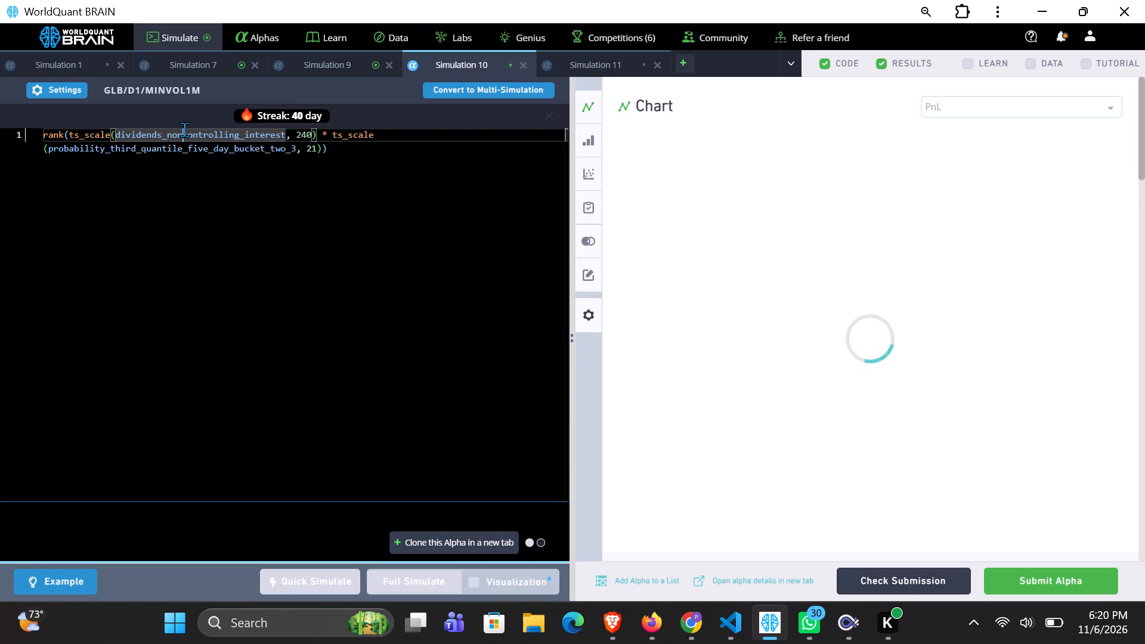
click(602, 58)
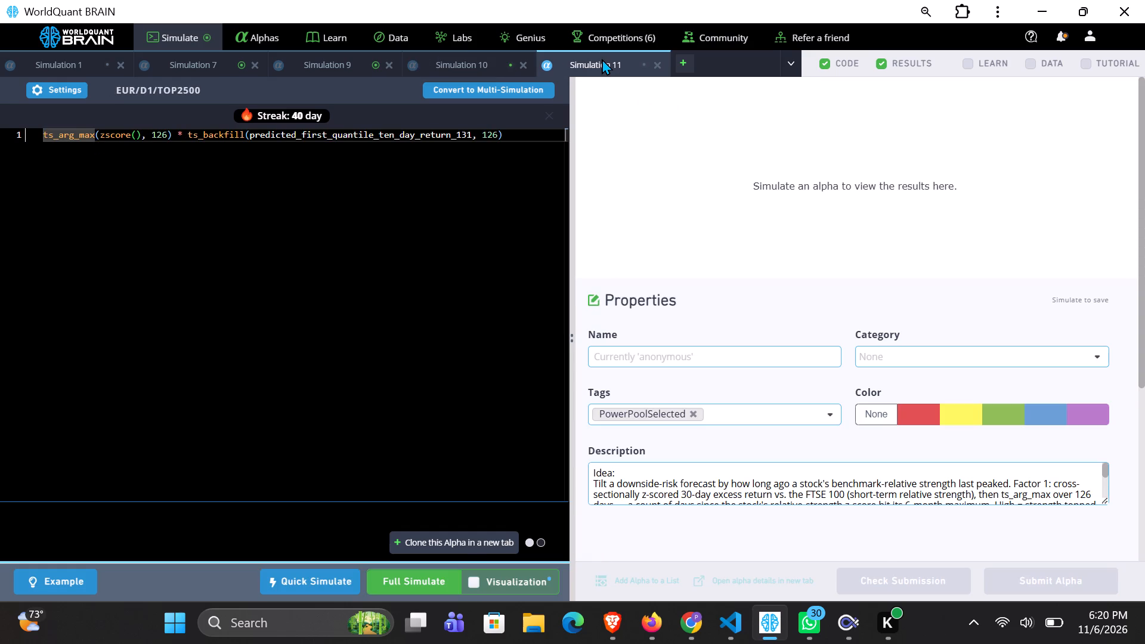
click(135, 135)
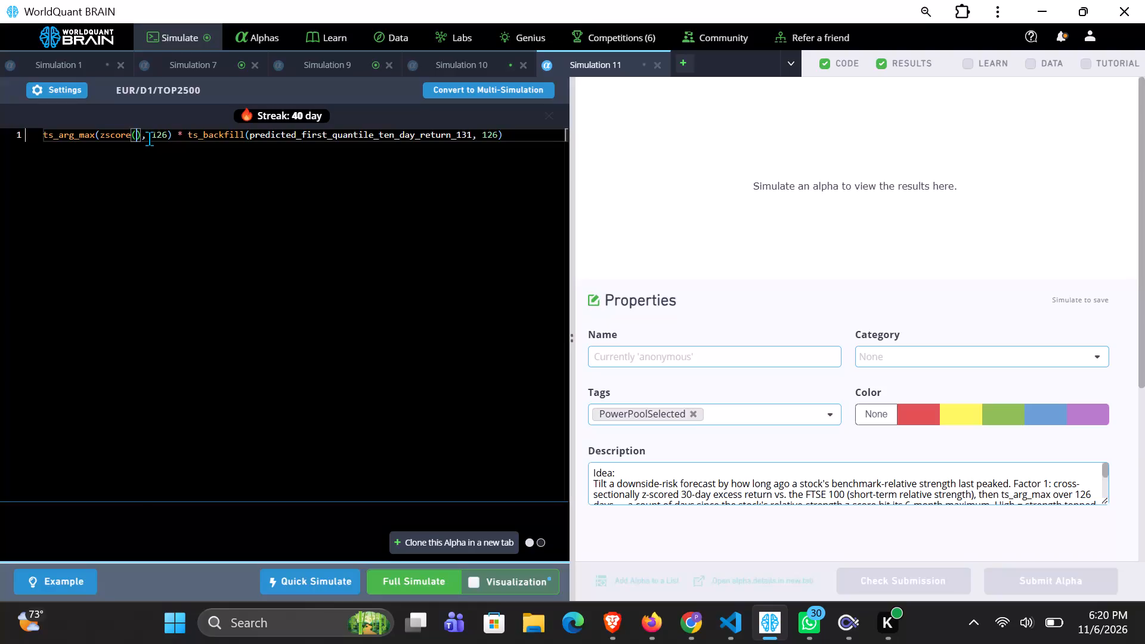
key(ctrl+v)
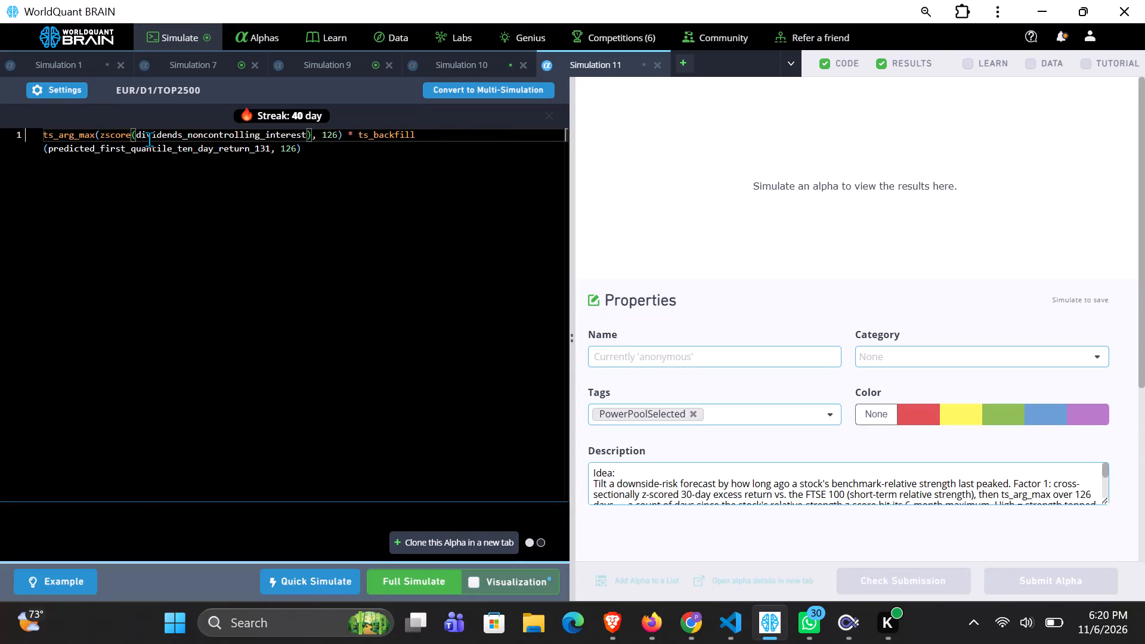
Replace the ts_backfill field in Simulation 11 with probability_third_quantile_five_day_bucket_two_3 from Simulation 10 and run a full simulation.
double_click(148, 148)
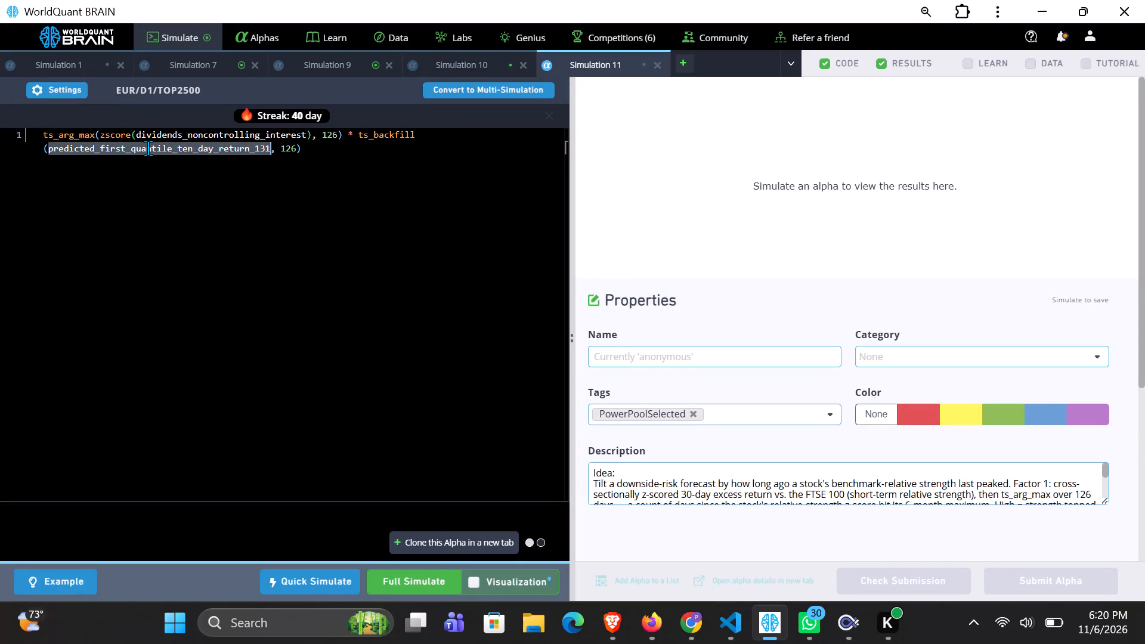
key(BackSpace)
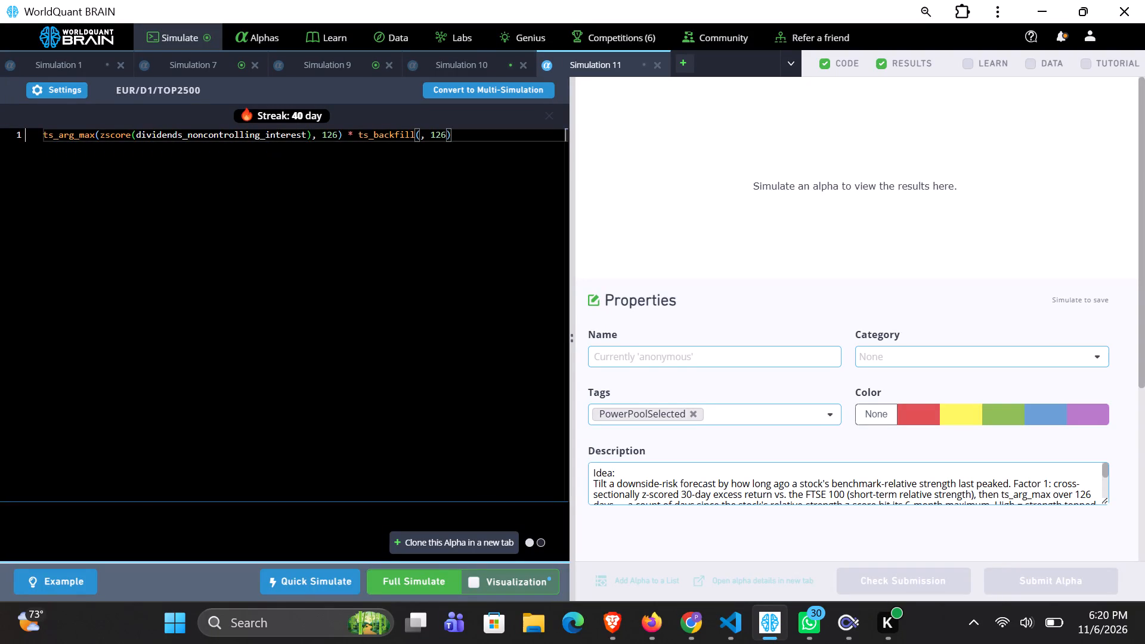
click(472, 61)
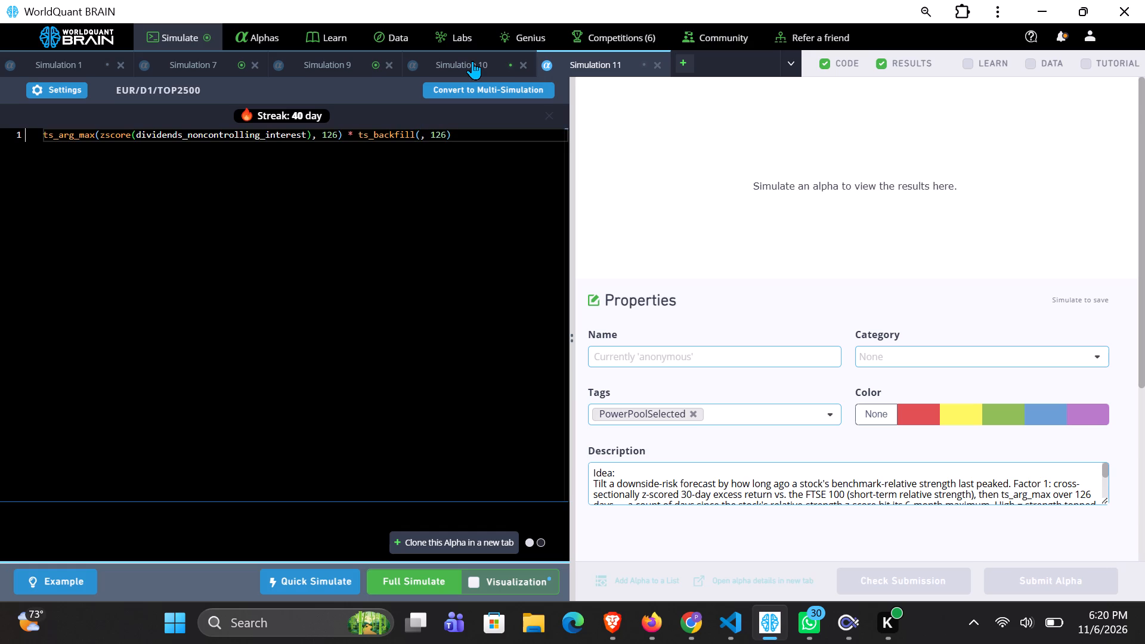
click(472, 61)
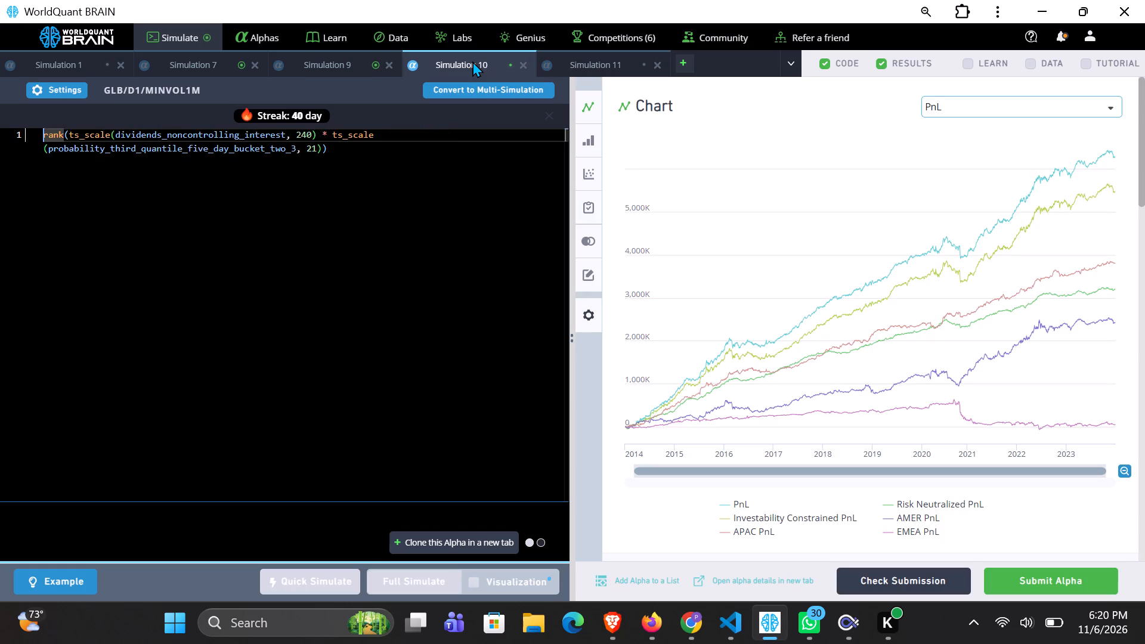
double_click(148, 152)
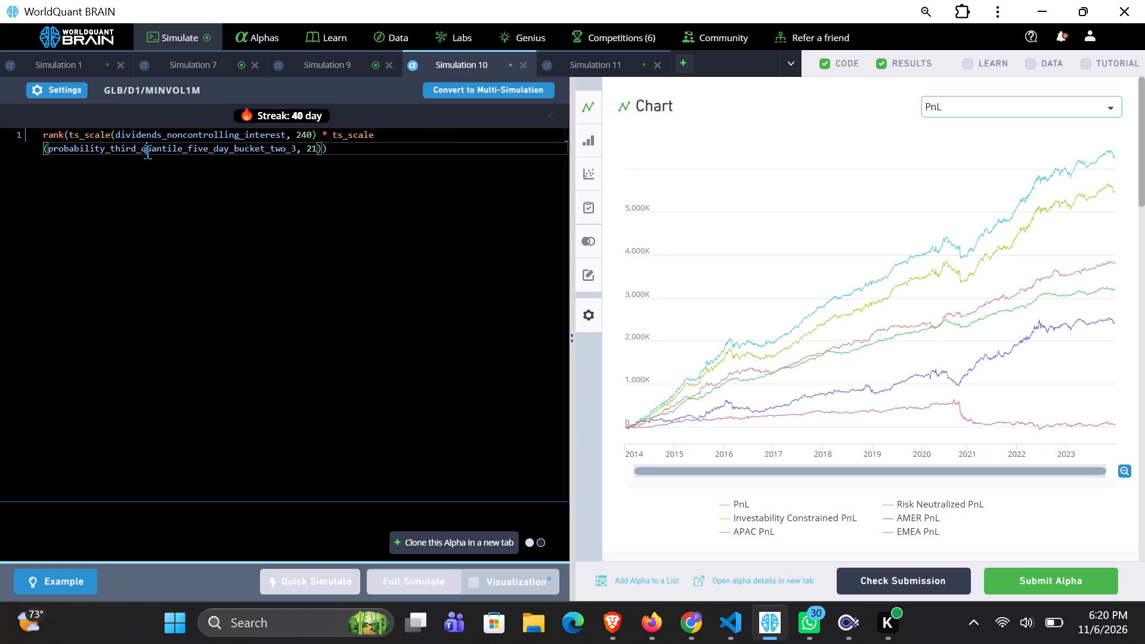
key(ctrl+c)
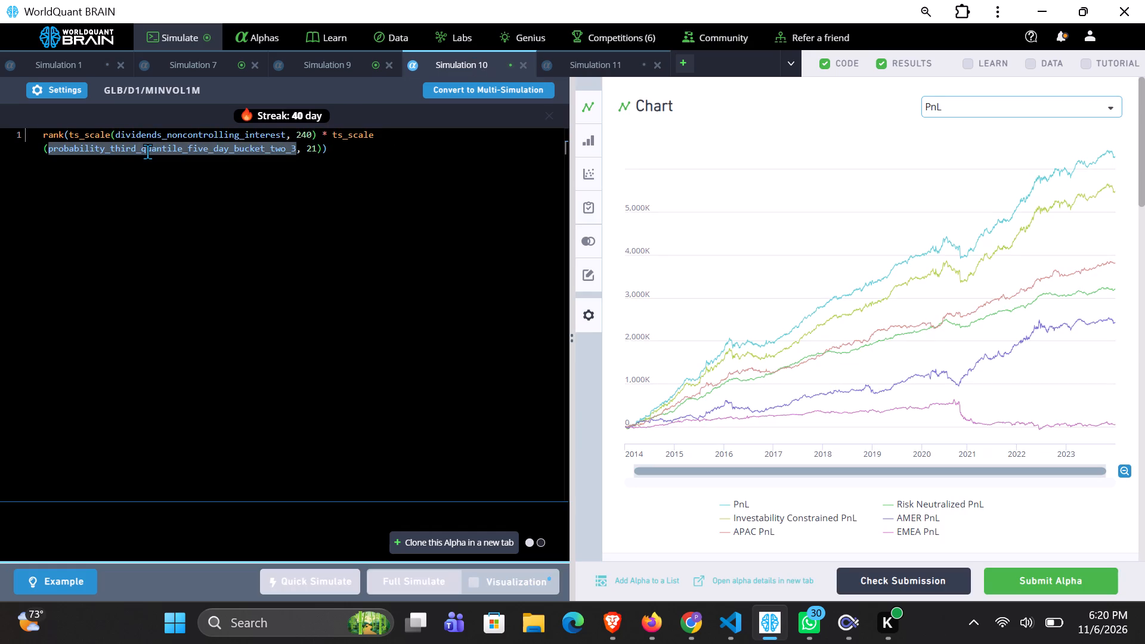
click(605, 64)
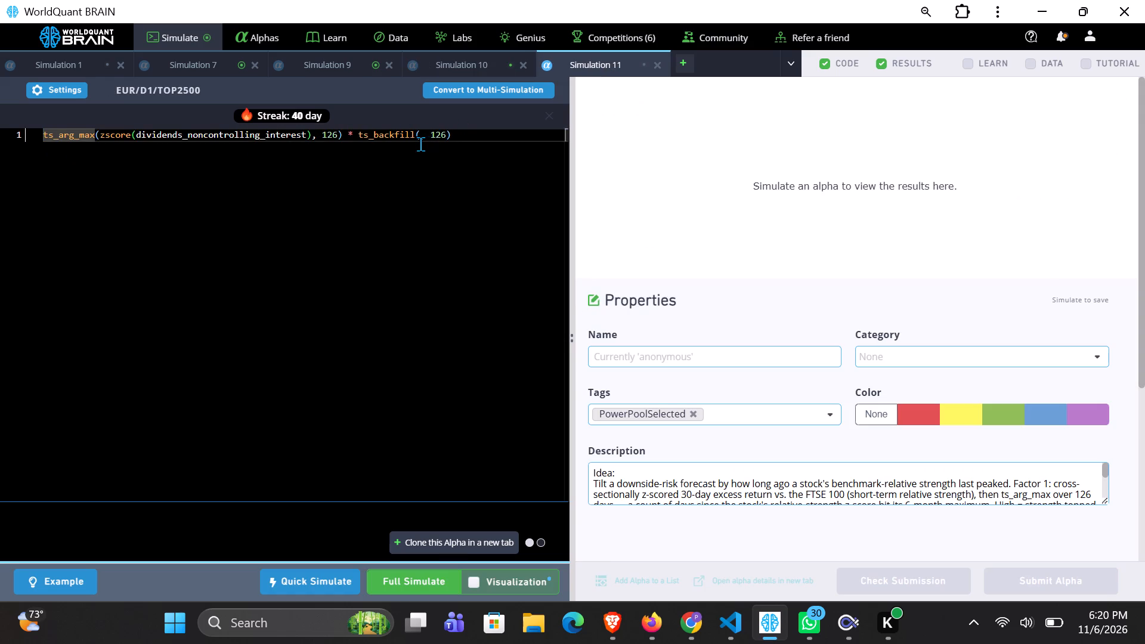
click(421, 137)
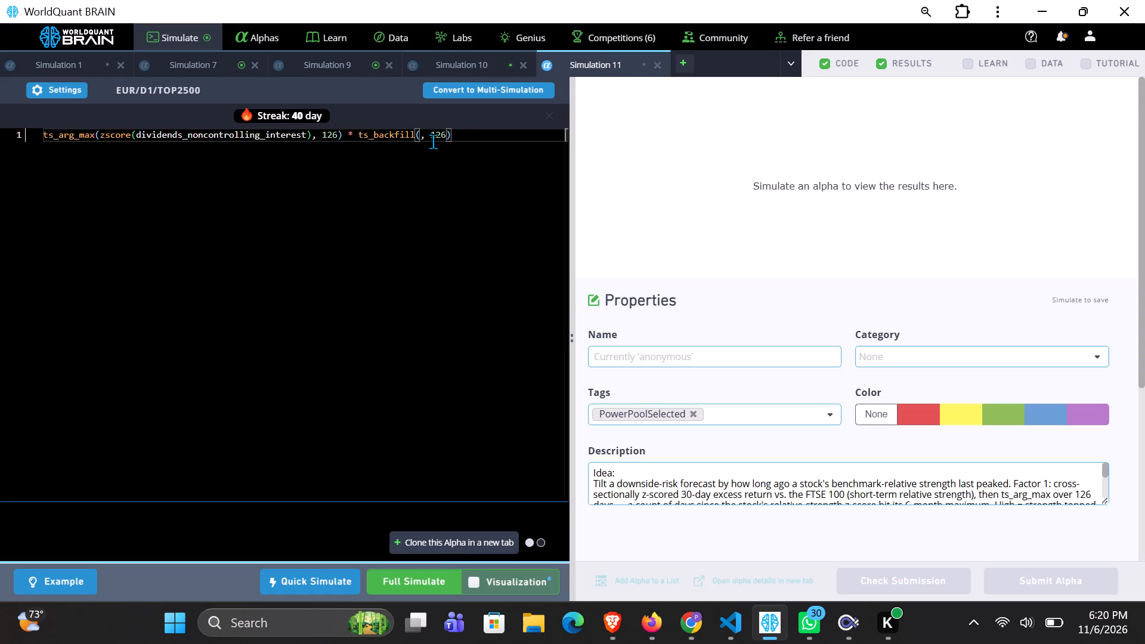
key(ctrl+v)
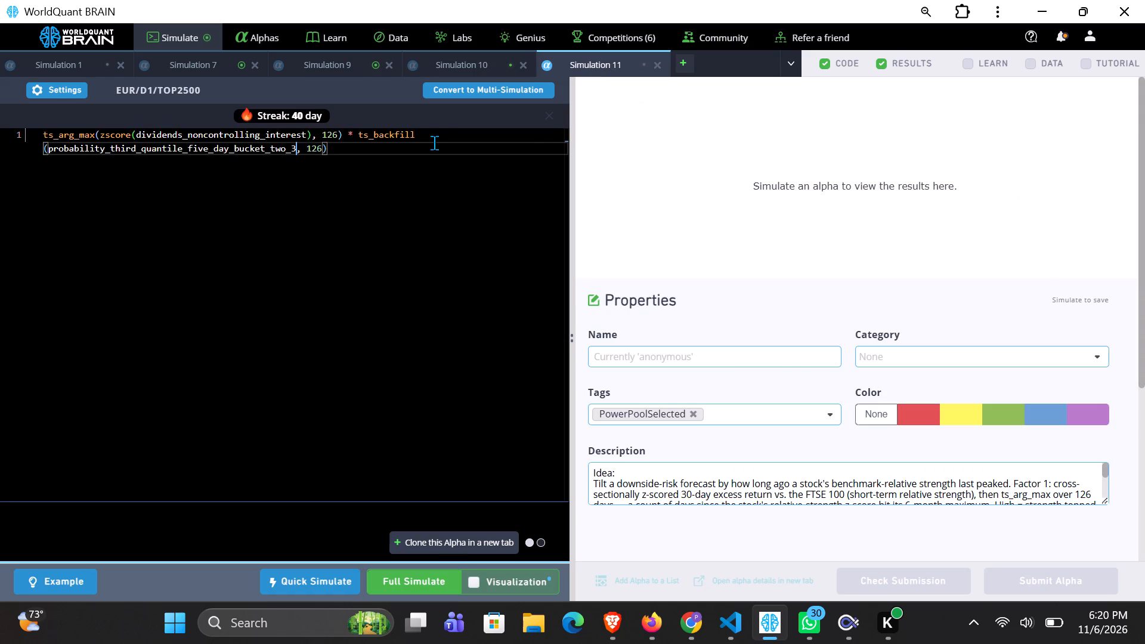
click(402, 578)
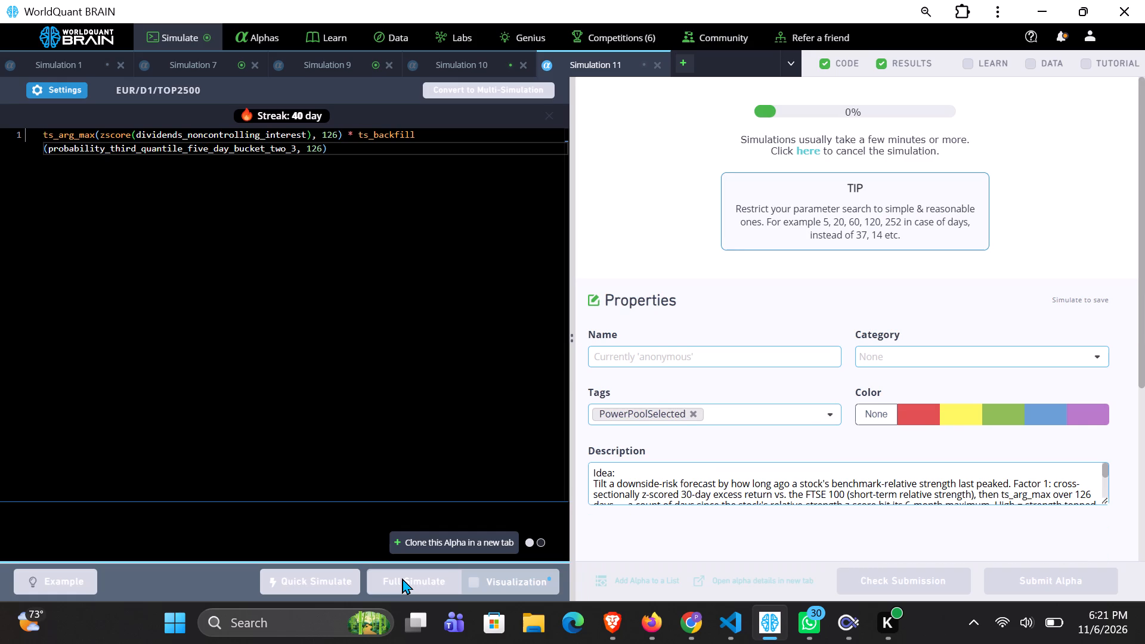
Close Simulation 10.
click(520, 60)
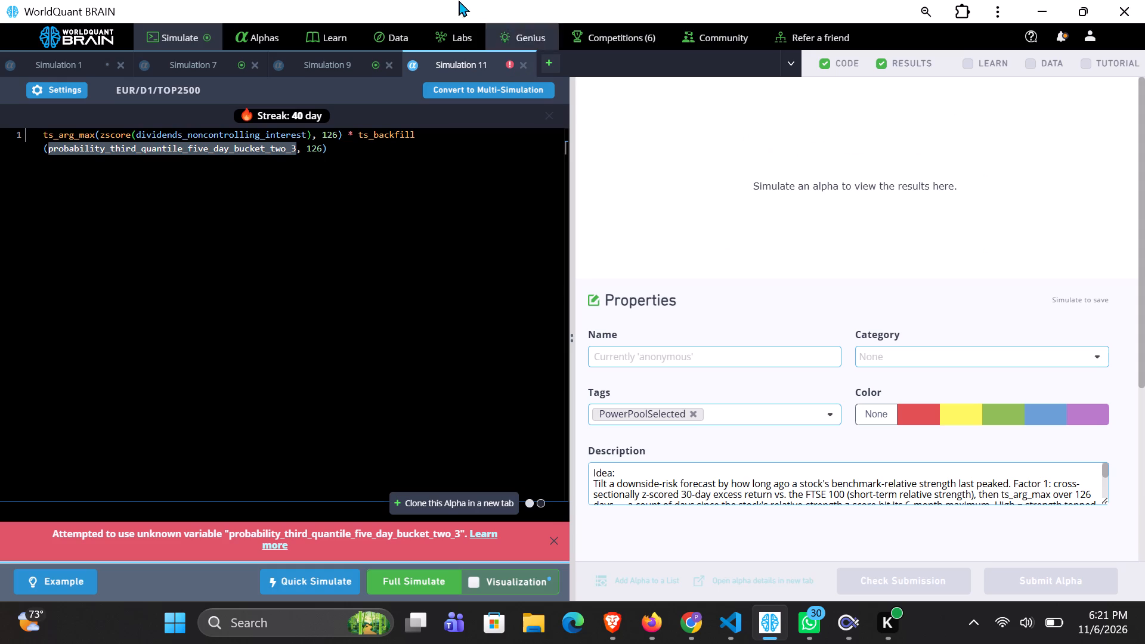
Replace the ts_backfill field in Simulation 11 with tm_11_r1_r5_r10_rh_ah3_d1_r10_q4_p3 from Simulation 9 and run a full simulation.
click(341, 67)
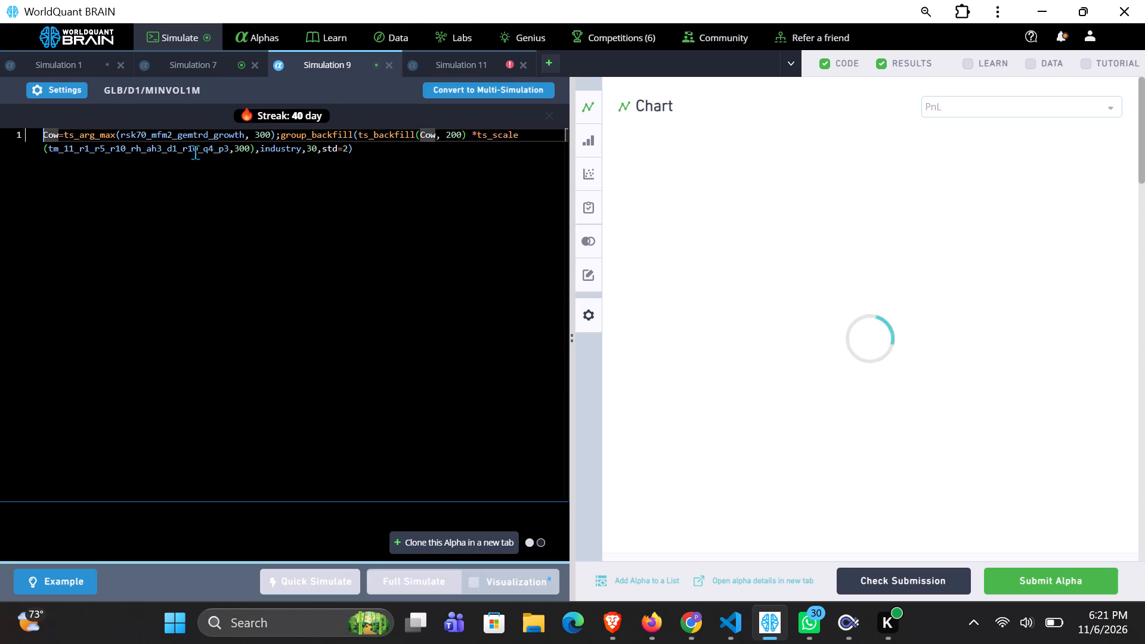
double_click(166, 148)
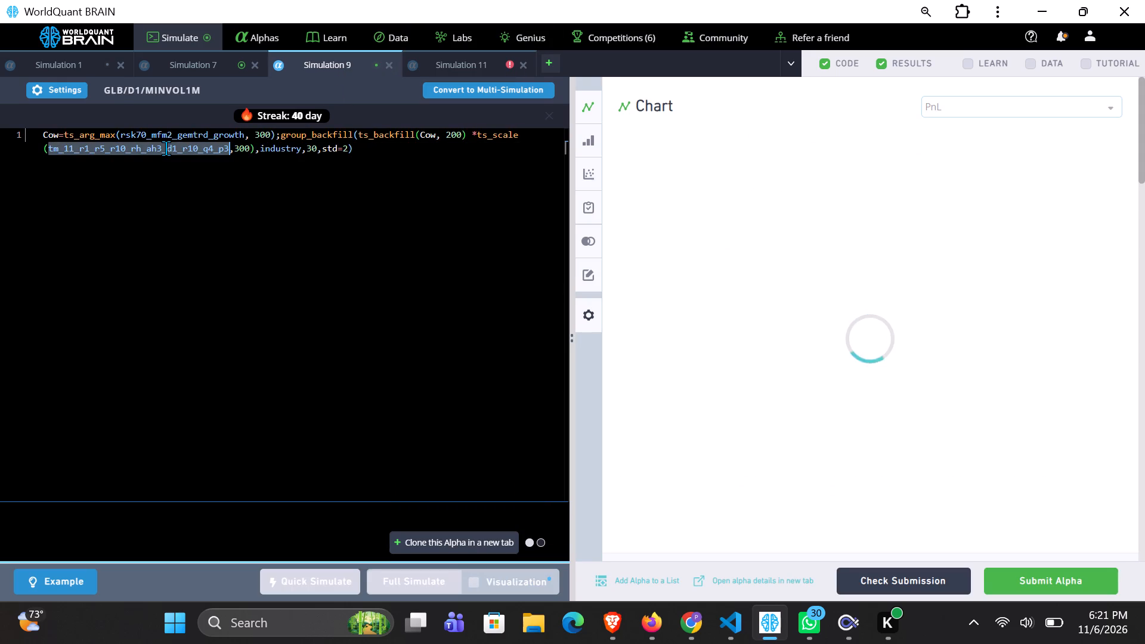
key(ctrl+c)
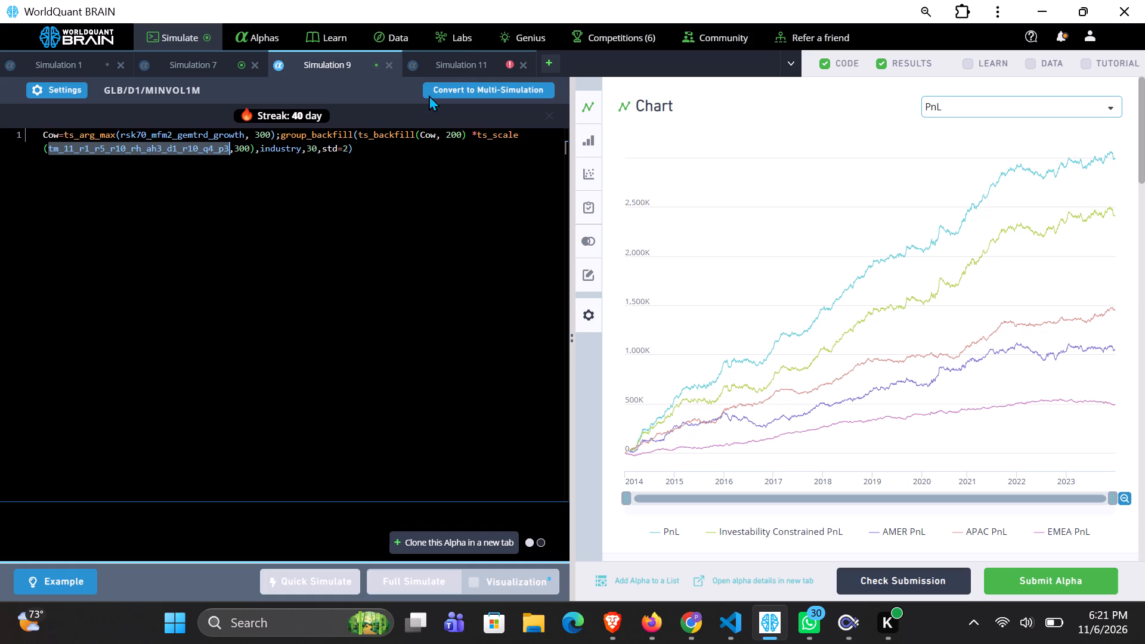
click(472, 56)
double_click(141, 145)
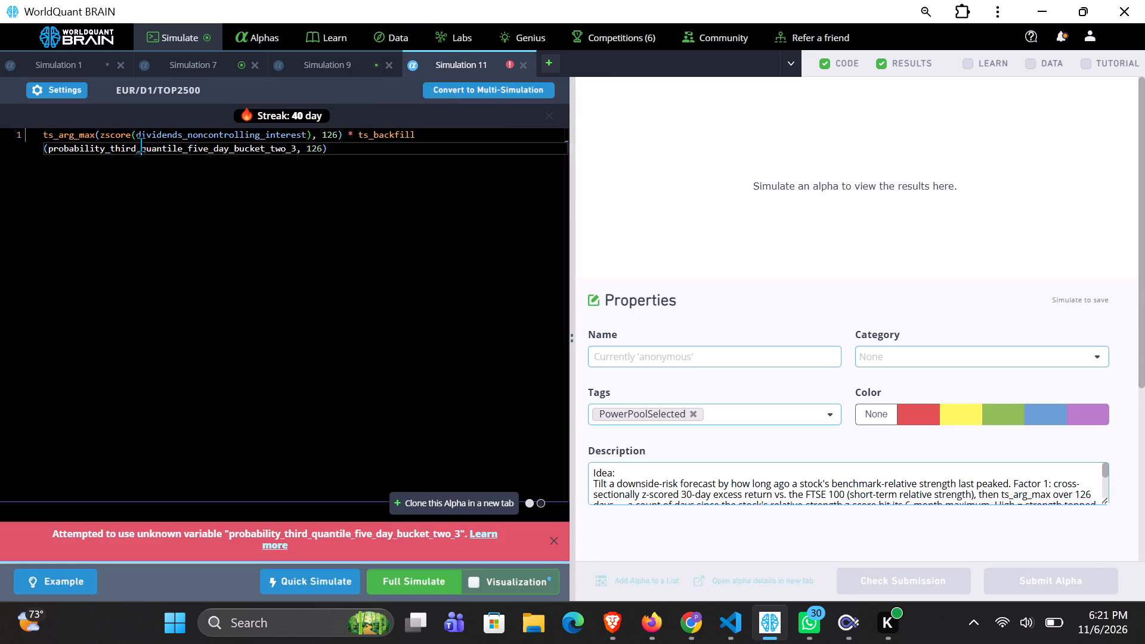
key(BackSpace)
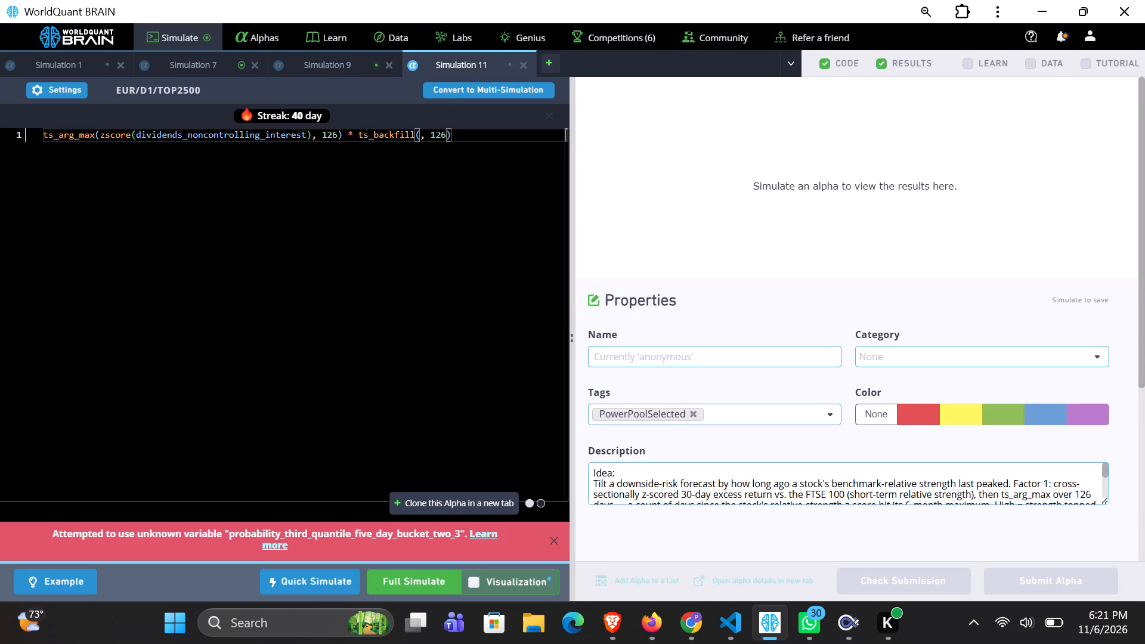
key(ctrl+v)
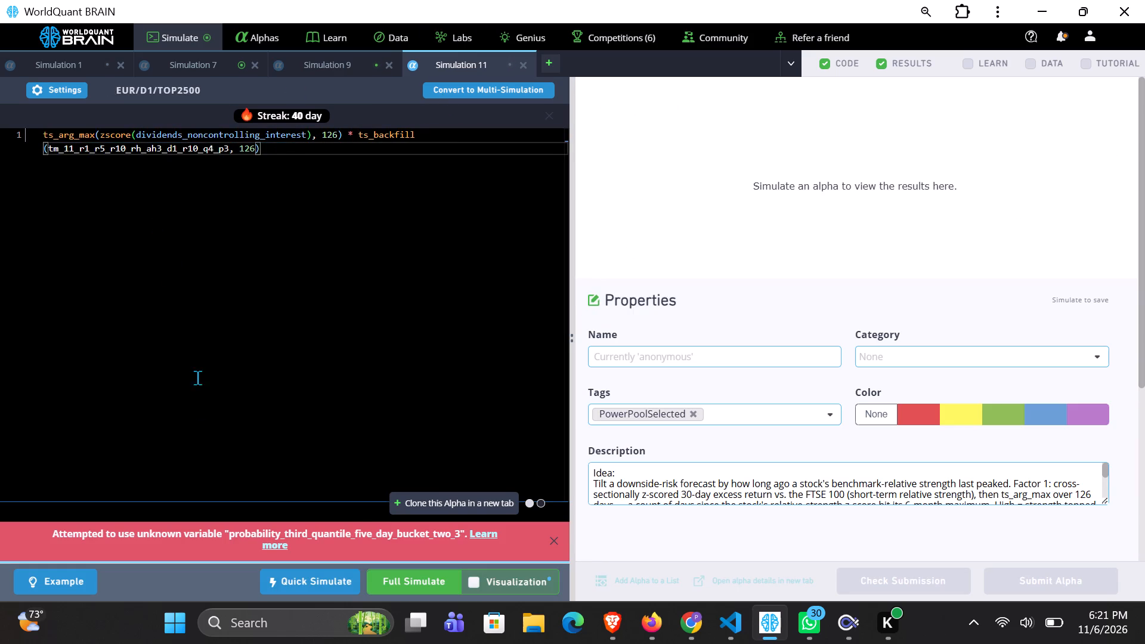
click(418, 582)
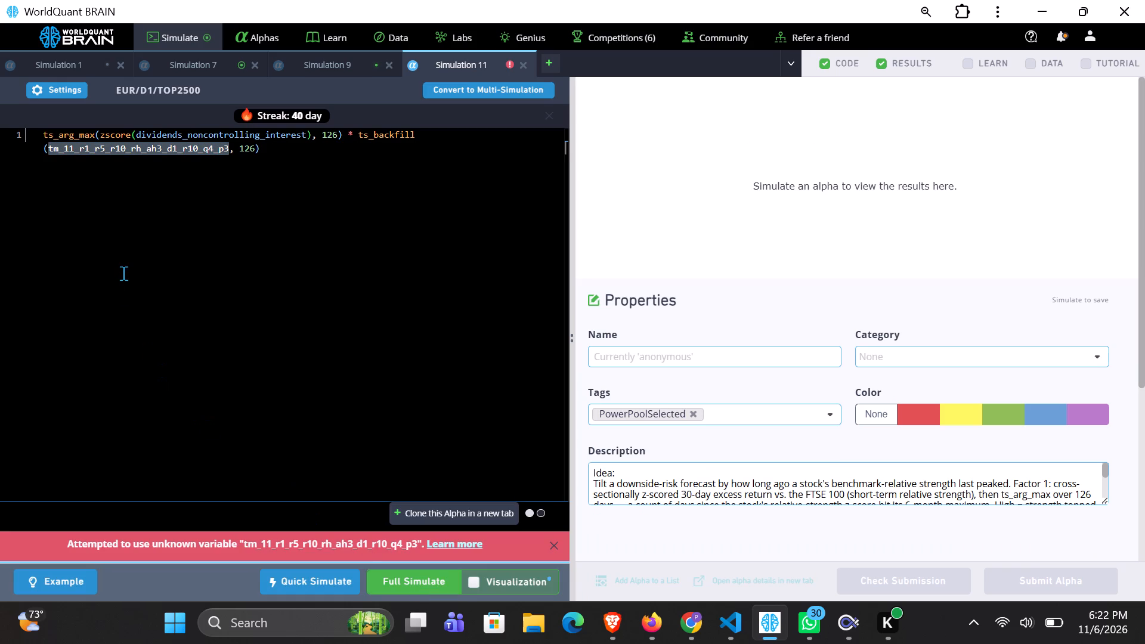
Set Simulation 11's region to GLB and universe to MINVOL1M, apply the settings, and start a full simulation.
click(46, 87)
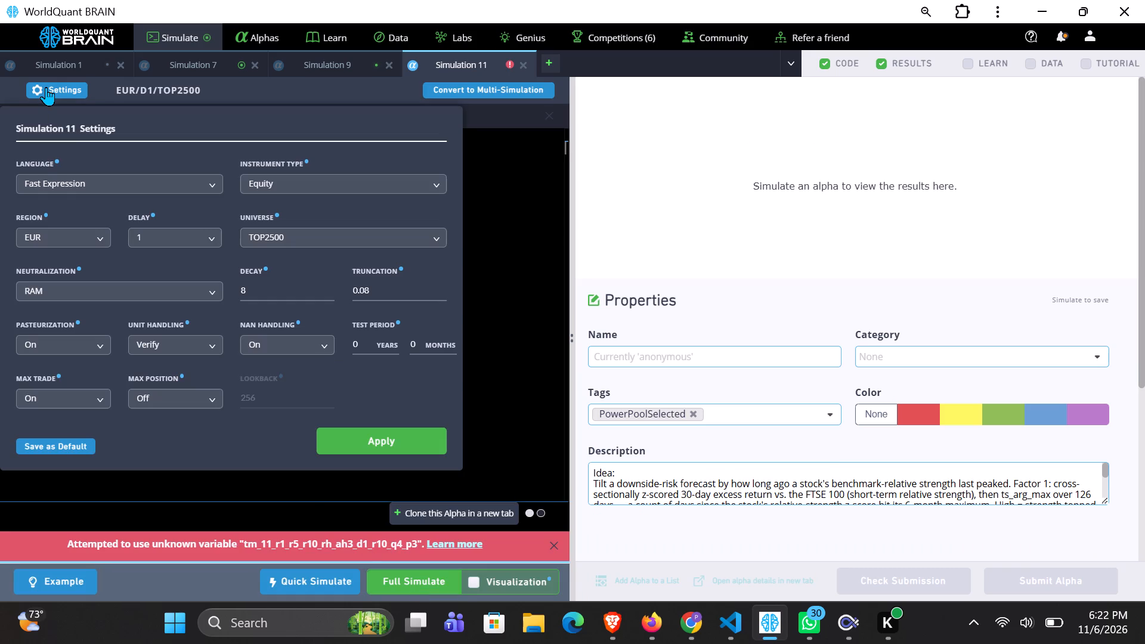
click(81, 234)
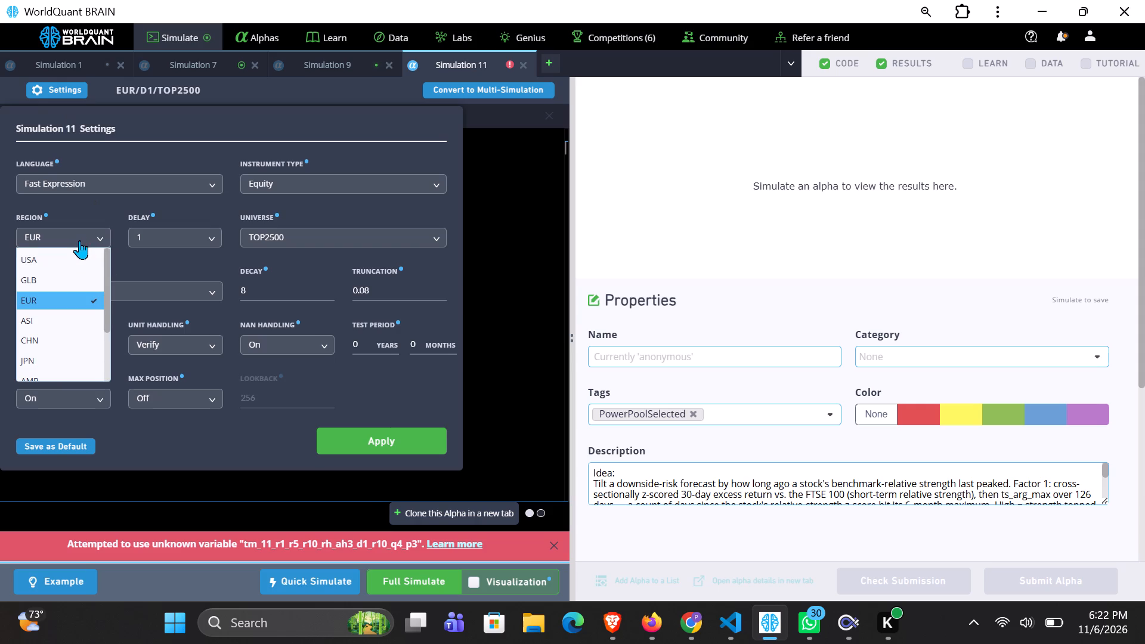
click(57, 283)
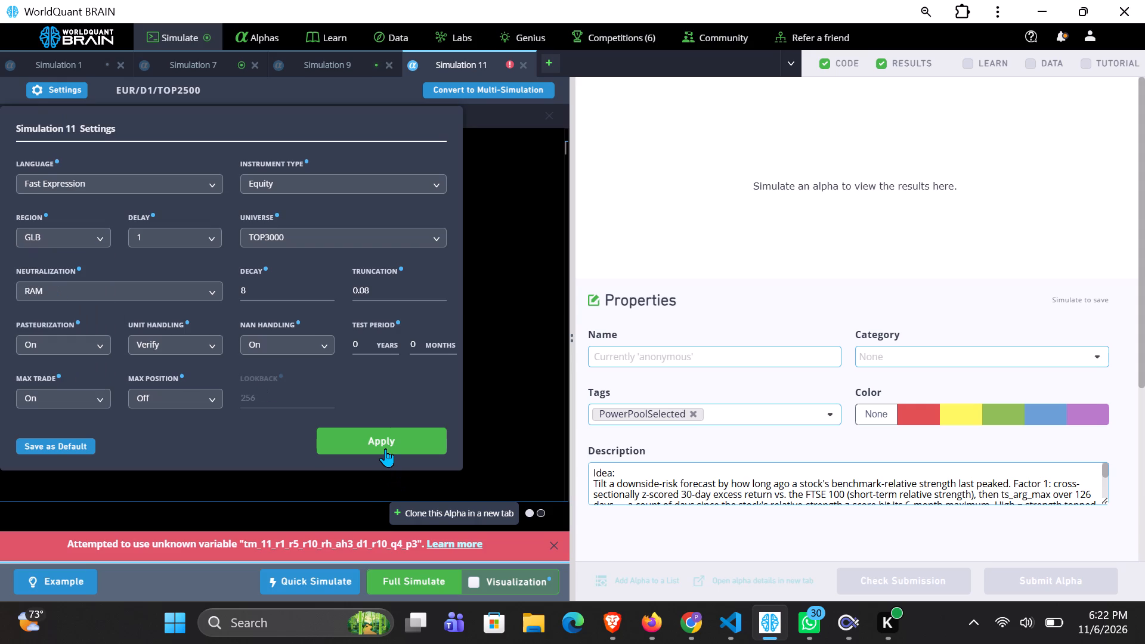
click(385, 448)
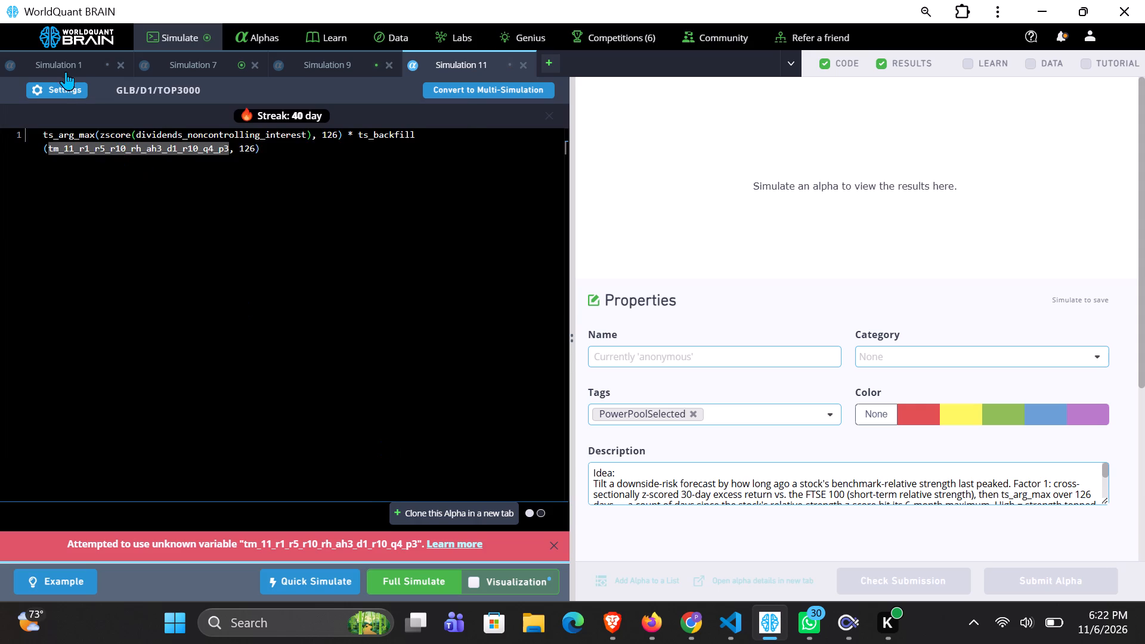
click(61, 87)
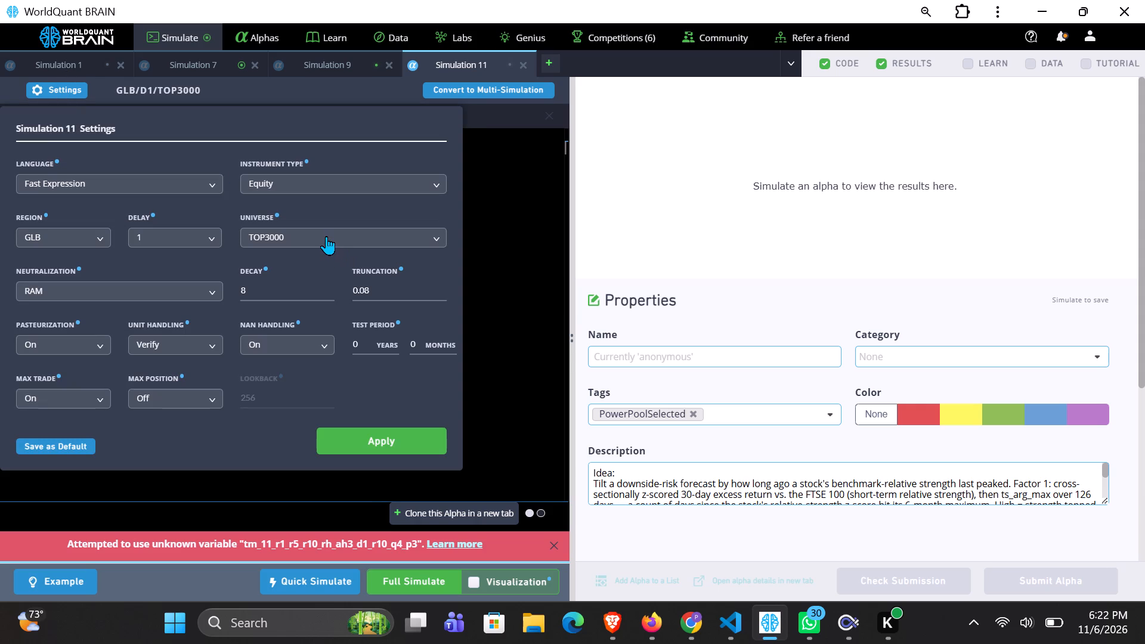
click(326, 236)
click(302, 278)
click(388, 444)
click(428, 577)
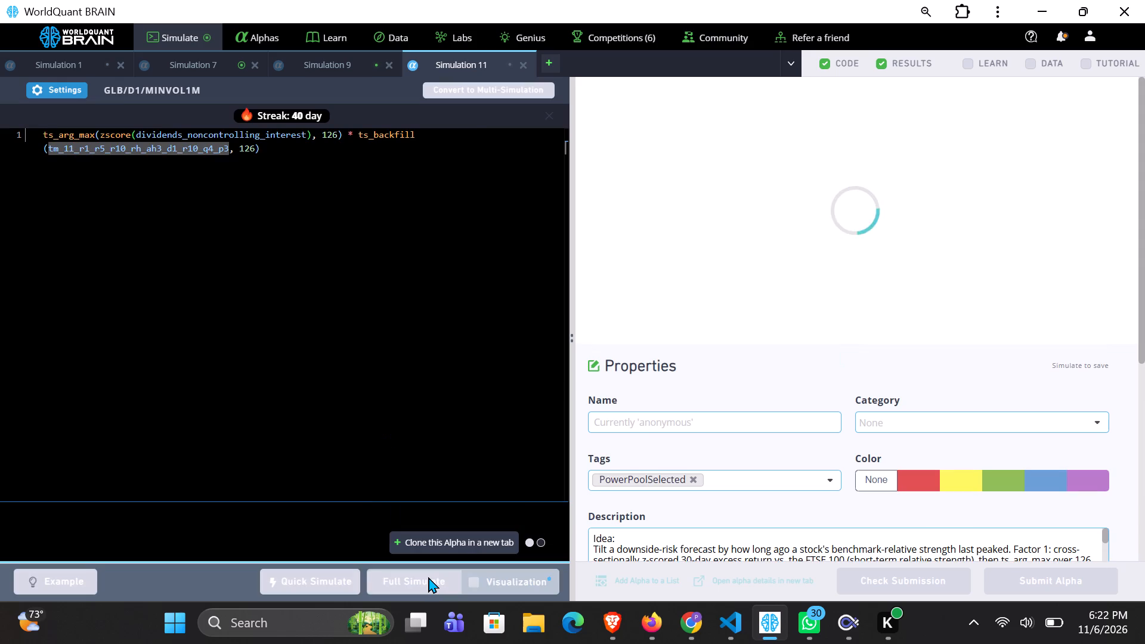
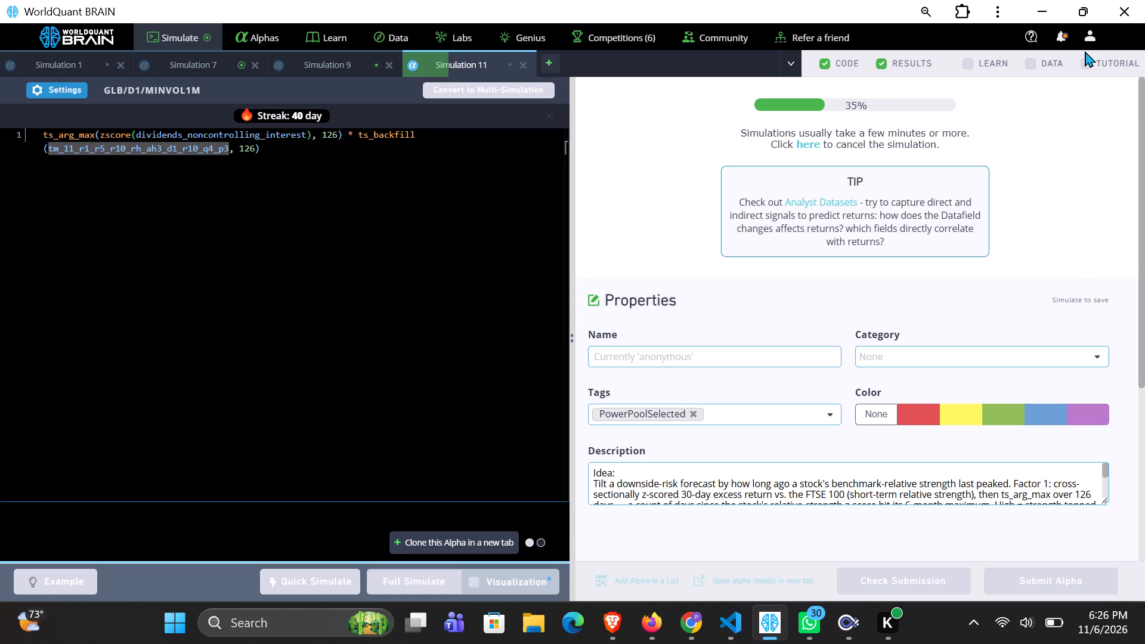
Review the account's Performance page, examining the base payment, submitted alphas, simulated alphas and other payment figures.
click(1090, 36)
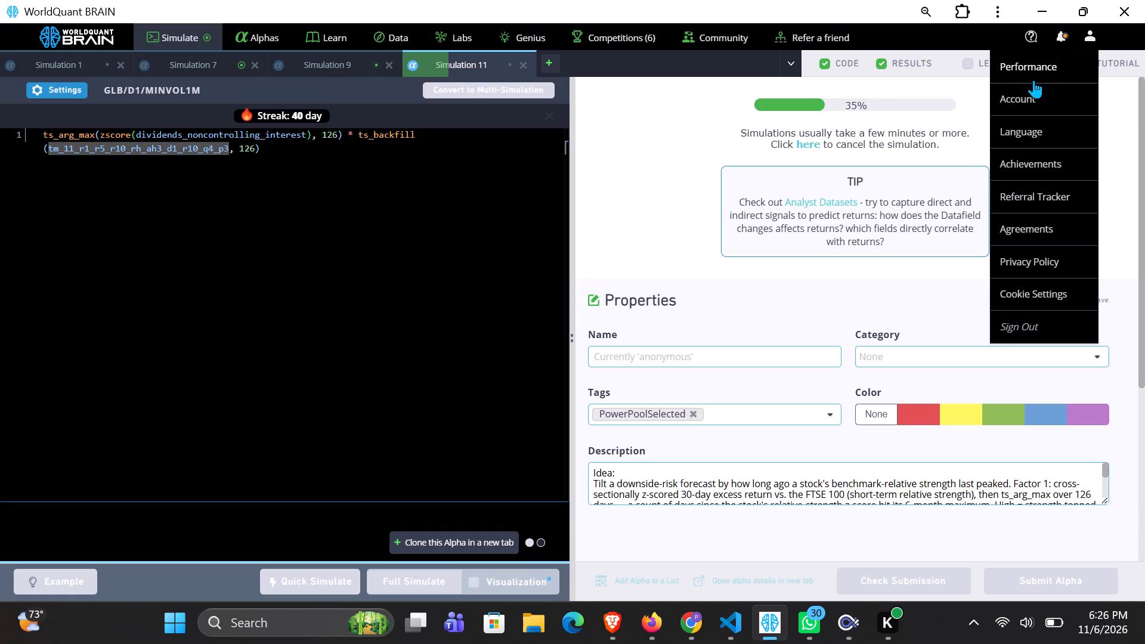
click(1032, 63)
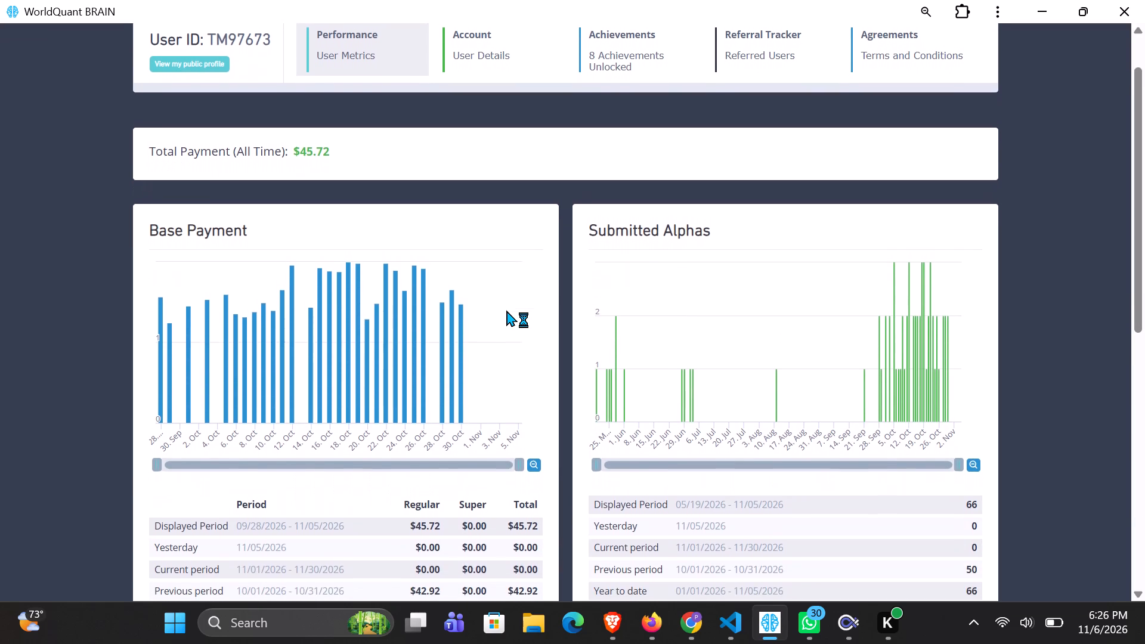
scroll(506, 309, down, 1)
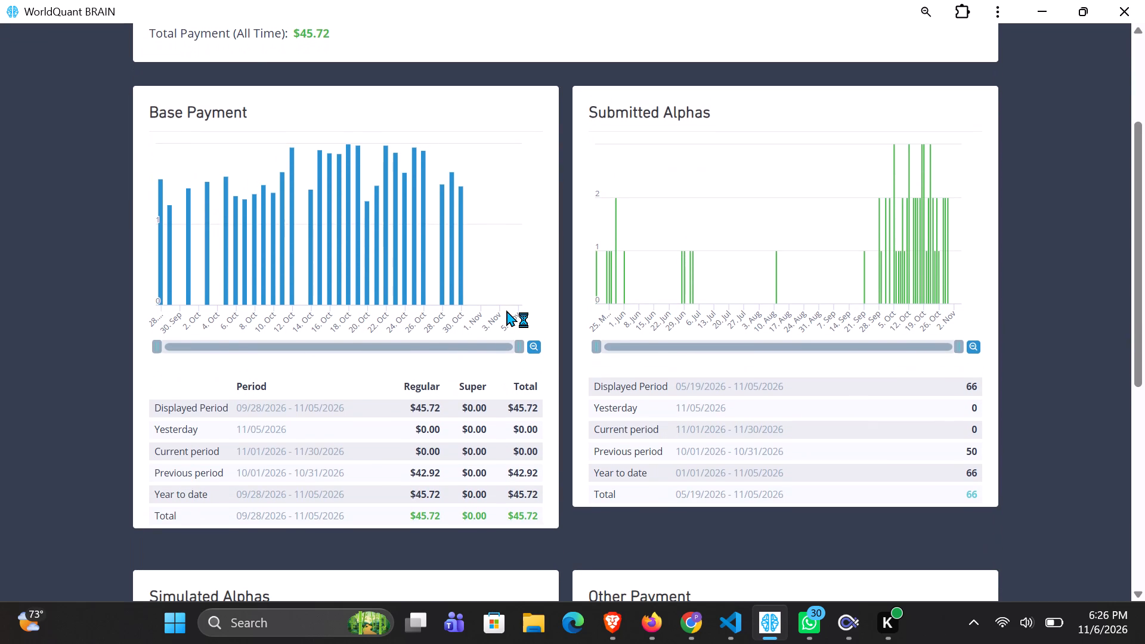
scroll(506, 309, down, 3)
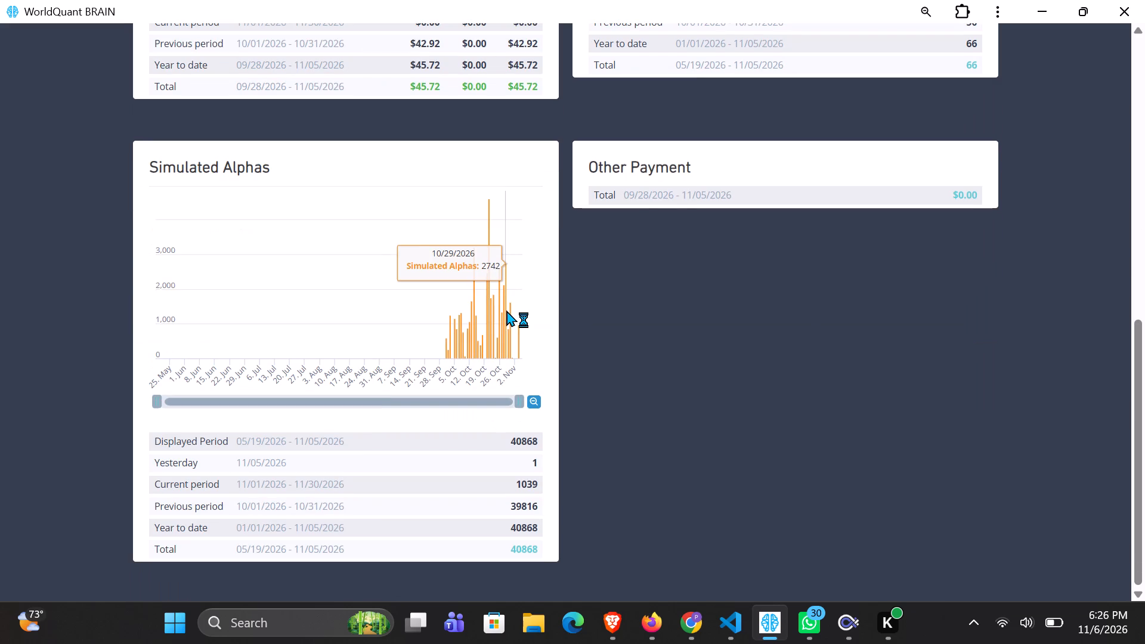
scroll(506, 309, up, 1)
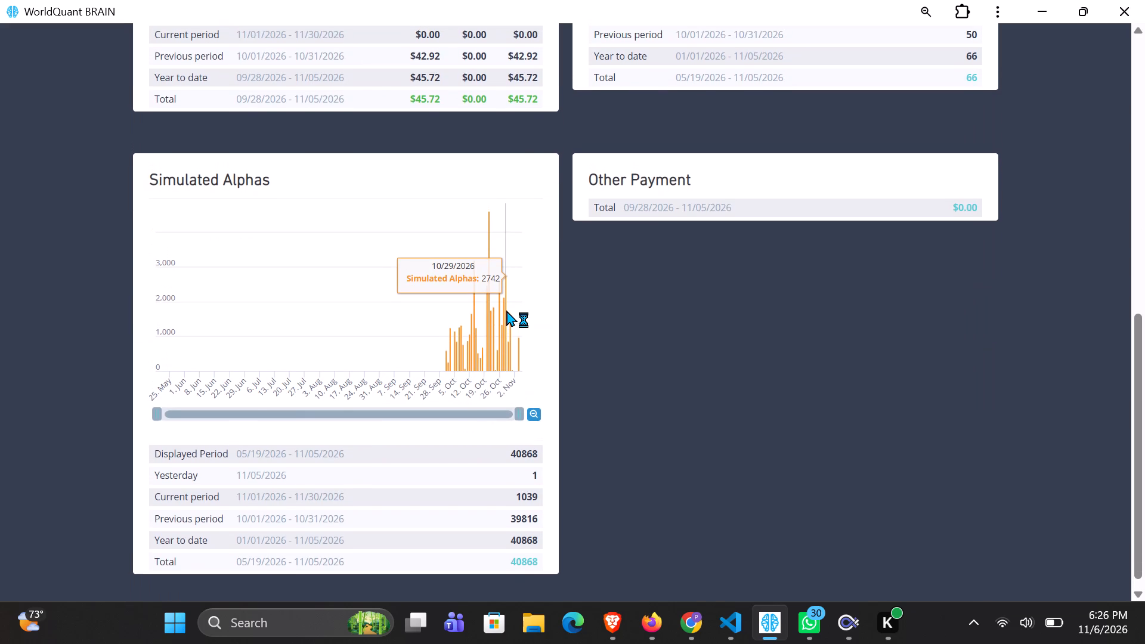
scroll(506, 310, up, 4)
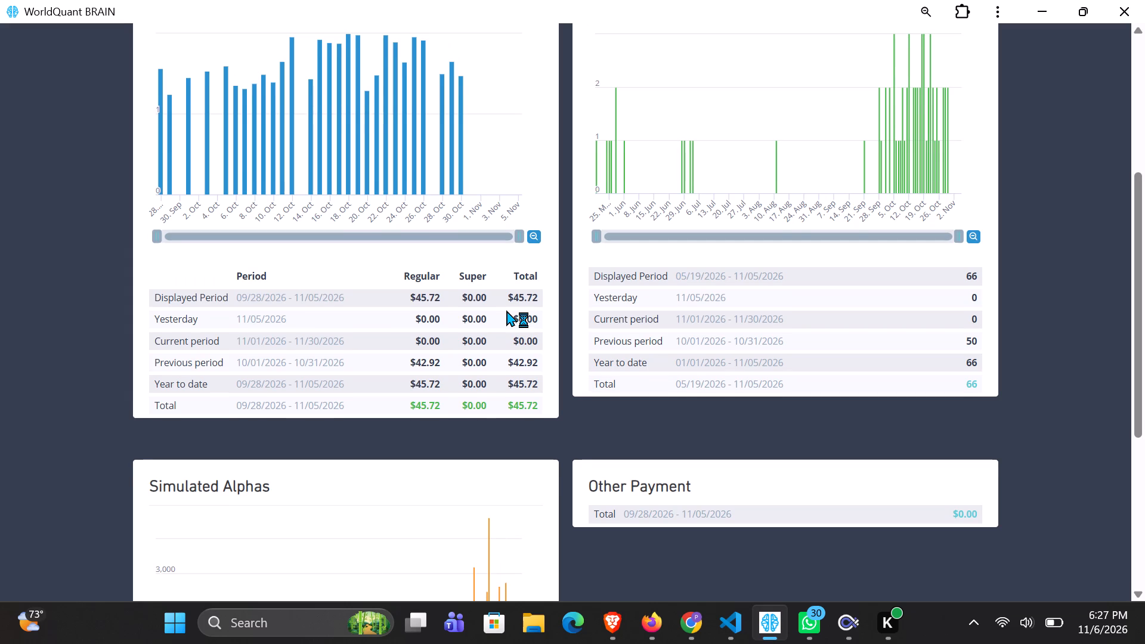
scroll(506, 309, up, 1)
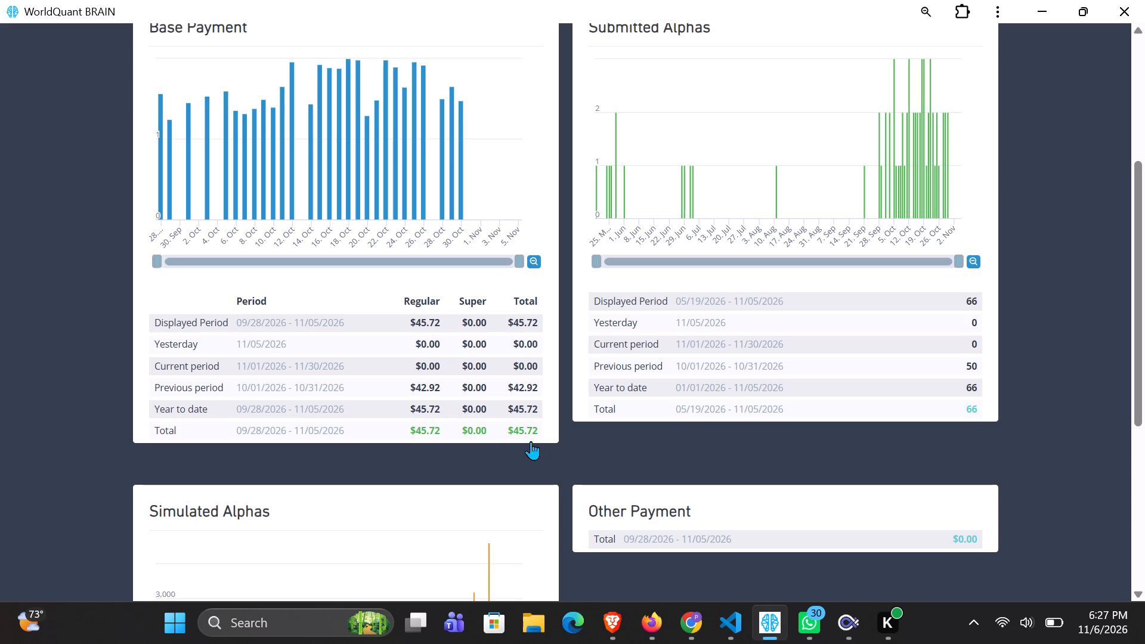
scroll(531, 441, up, 4)
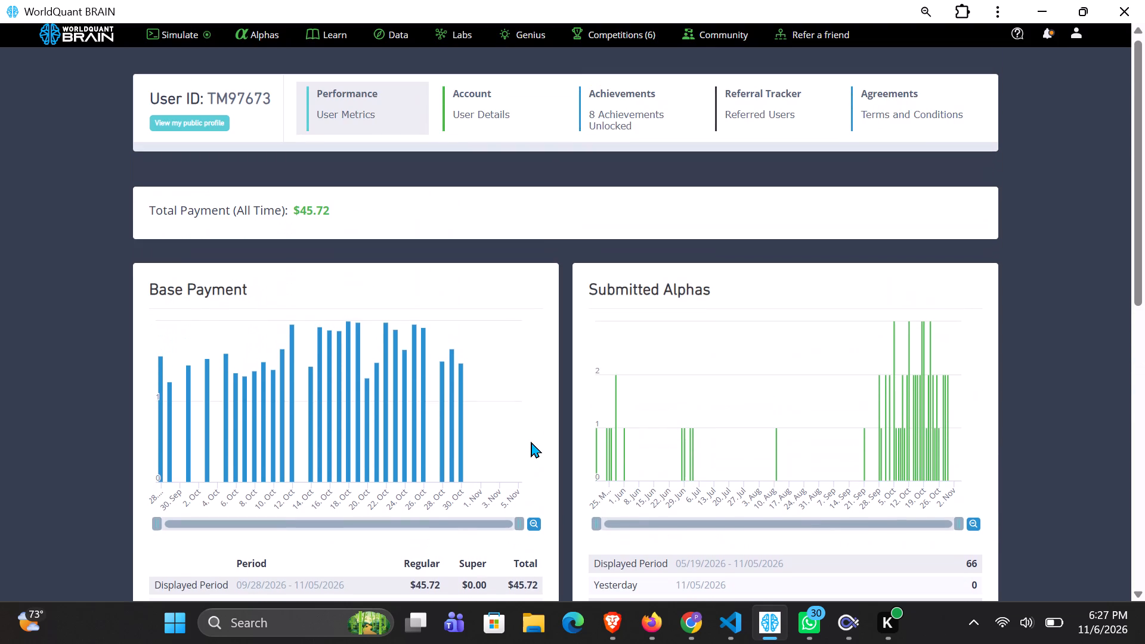
Return to Simulation 11, replace the zscore operator around dividends_noncontrolling_interest with rank, and start a full simulation.
click(199, 25)
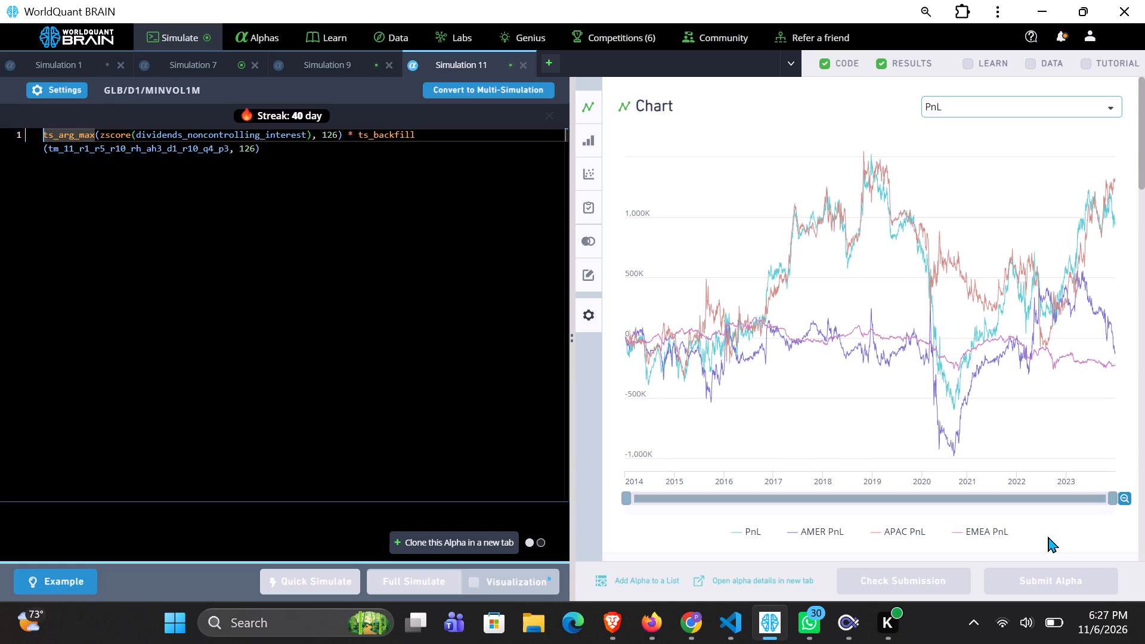
click(133, 137)
key(BackSpace)
key(BackSpace)
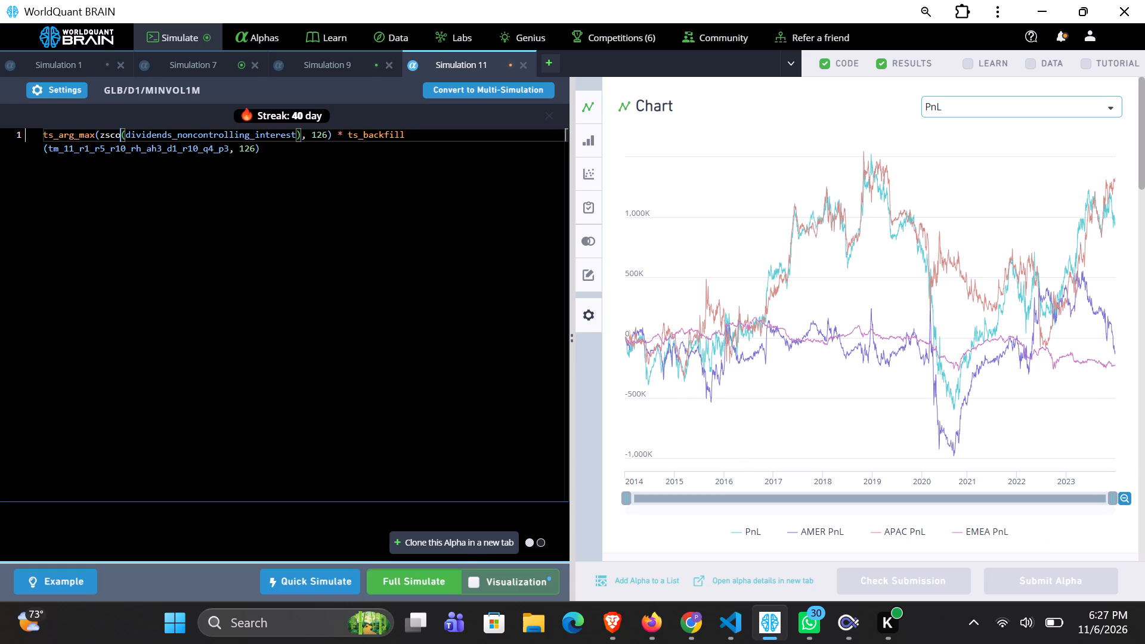
key(BackSpace)
key(BackSpace)
key(BackSpace)
key(BackSpace)
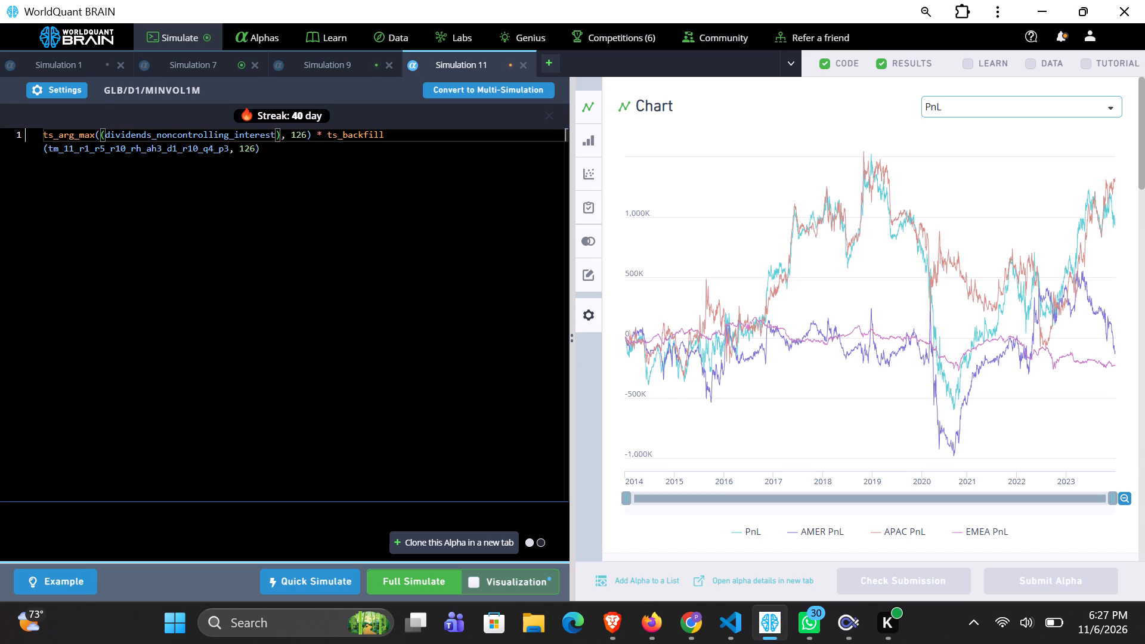
text(rank)
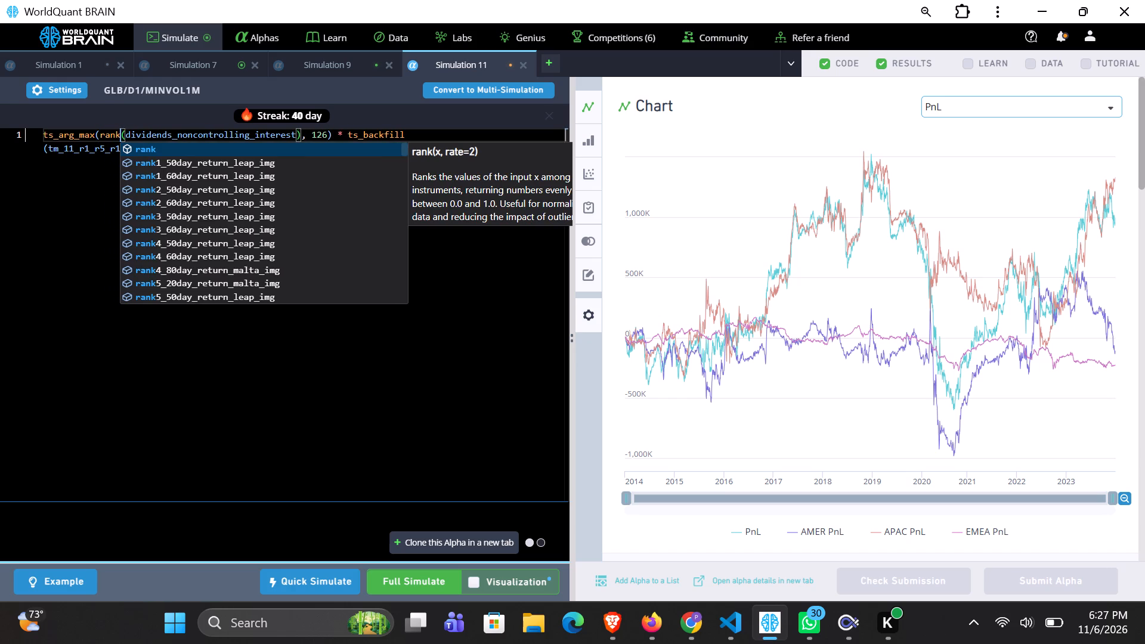
click(153, 147)
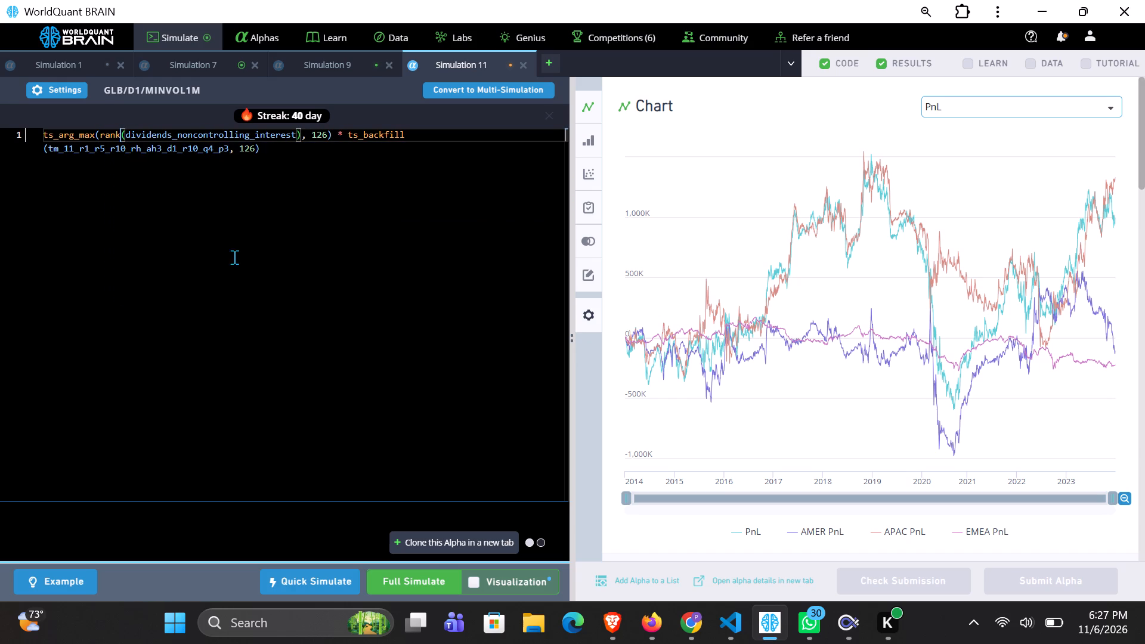
click(410, 580)
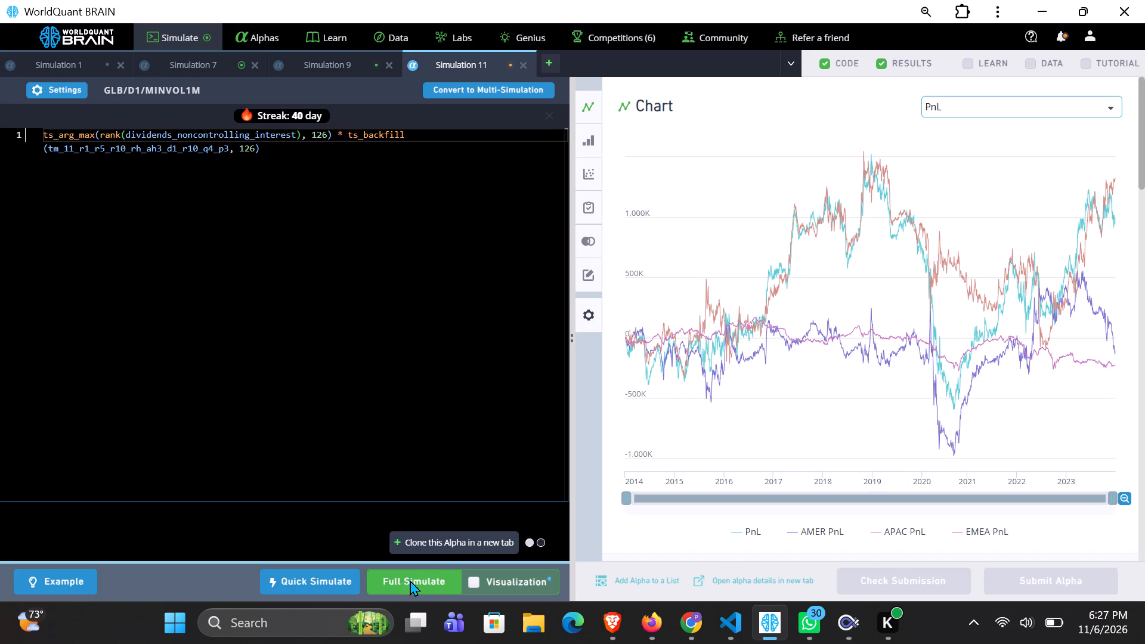
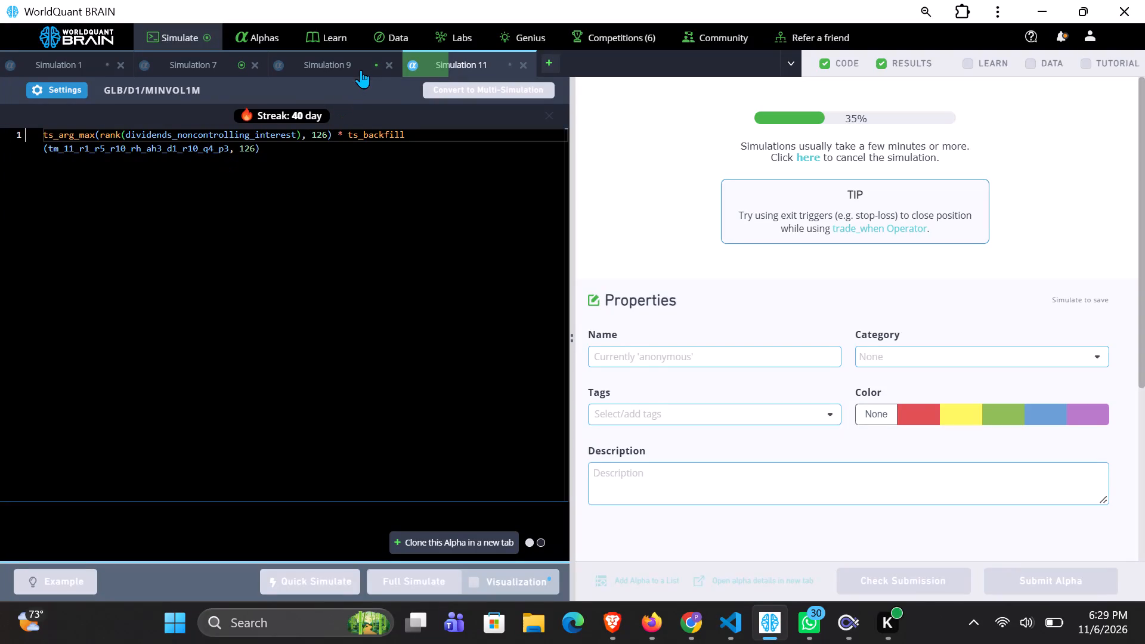
Review Simulation 9's IS Summary, regional aggregate data and IS Testing Status, and return to the running Simulation 11.
click(354, 64)
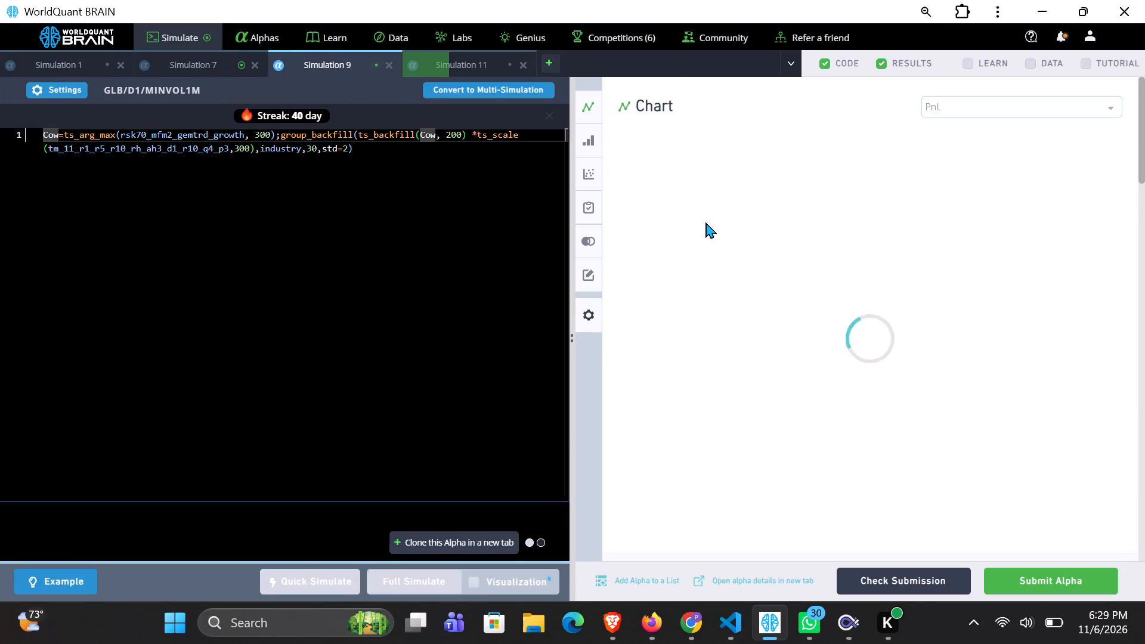
scroll(980, 403, down, 2)
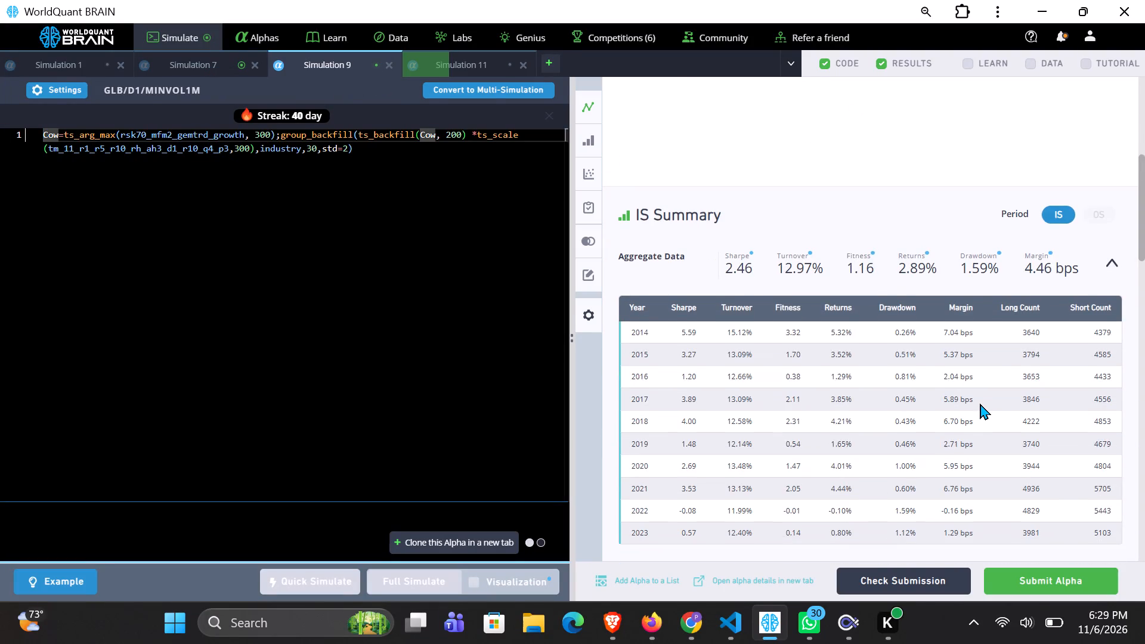
scroll(980, 403, down, 3)
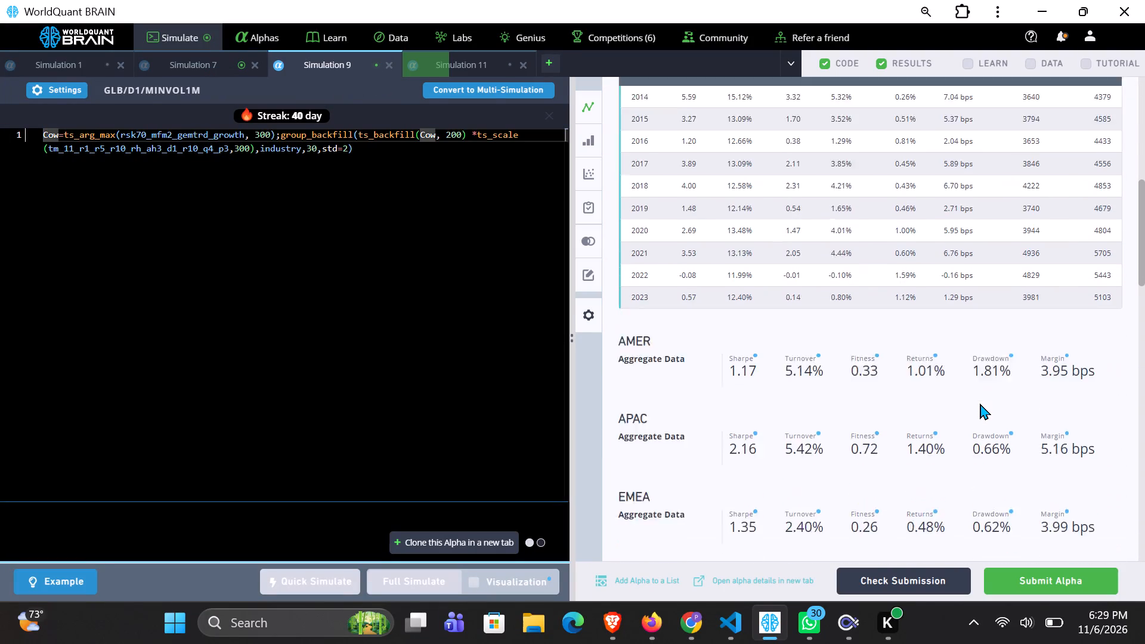
scroll(980, 403, down, 2)
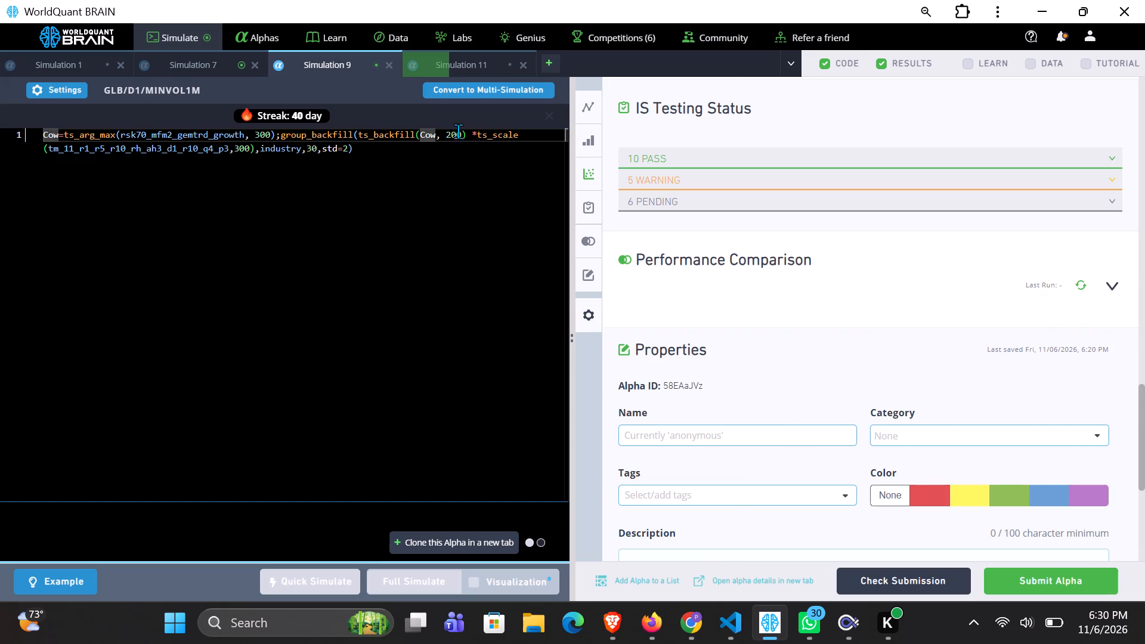
click(459, 57)
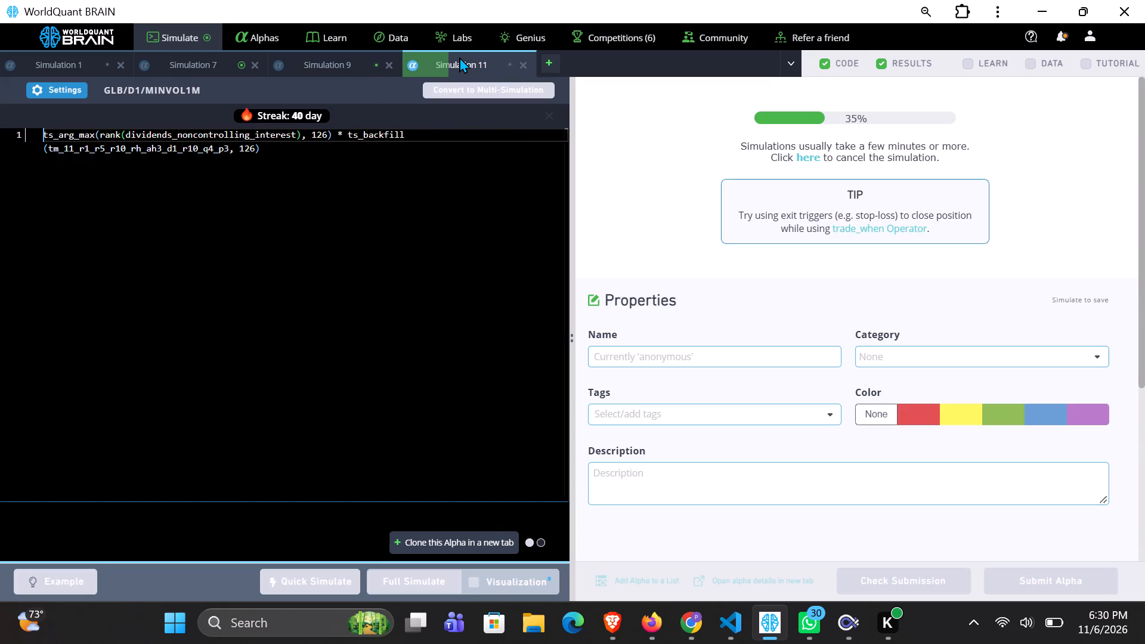
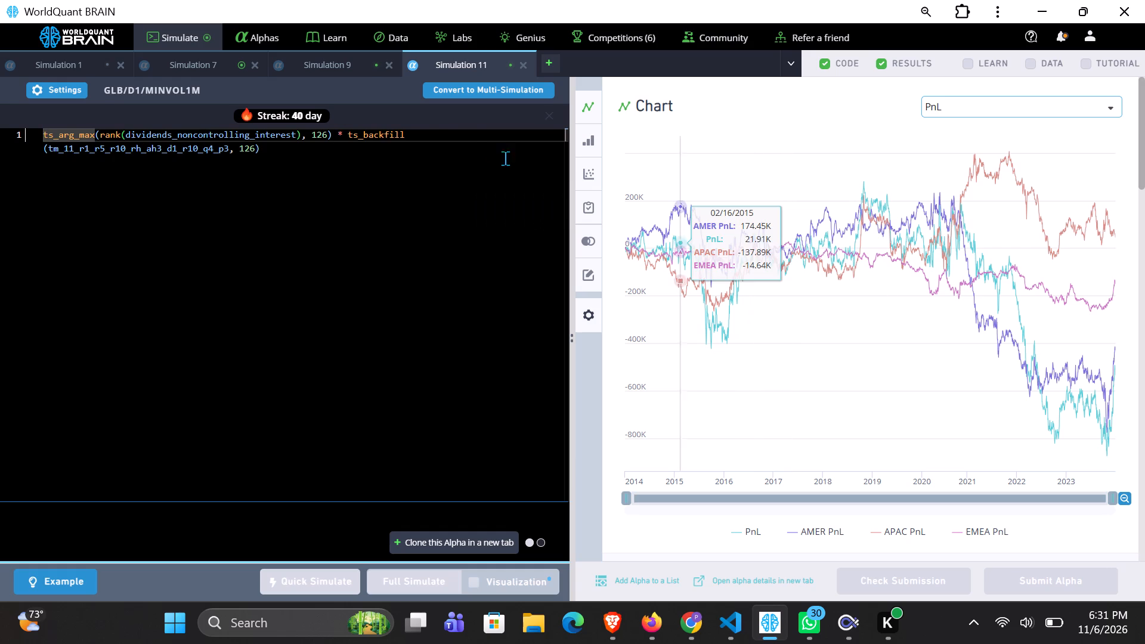
Replace the ts_backfill operator in Simulation 11's expression with ts_scale, keeping its arguments.
drag(422, 123, 416, 134)
click(416, 134)
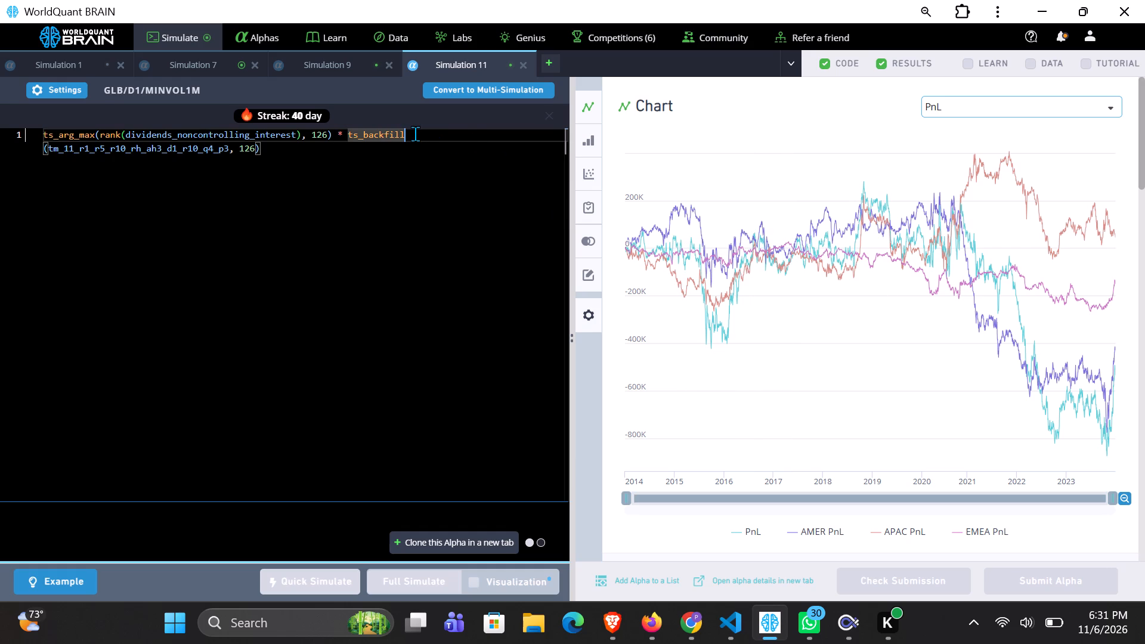
key(BackSpace)
key(BackSpace)
key(BackSpace)
key(BackSpace)
key(BackSpace)
key(BackSpace)
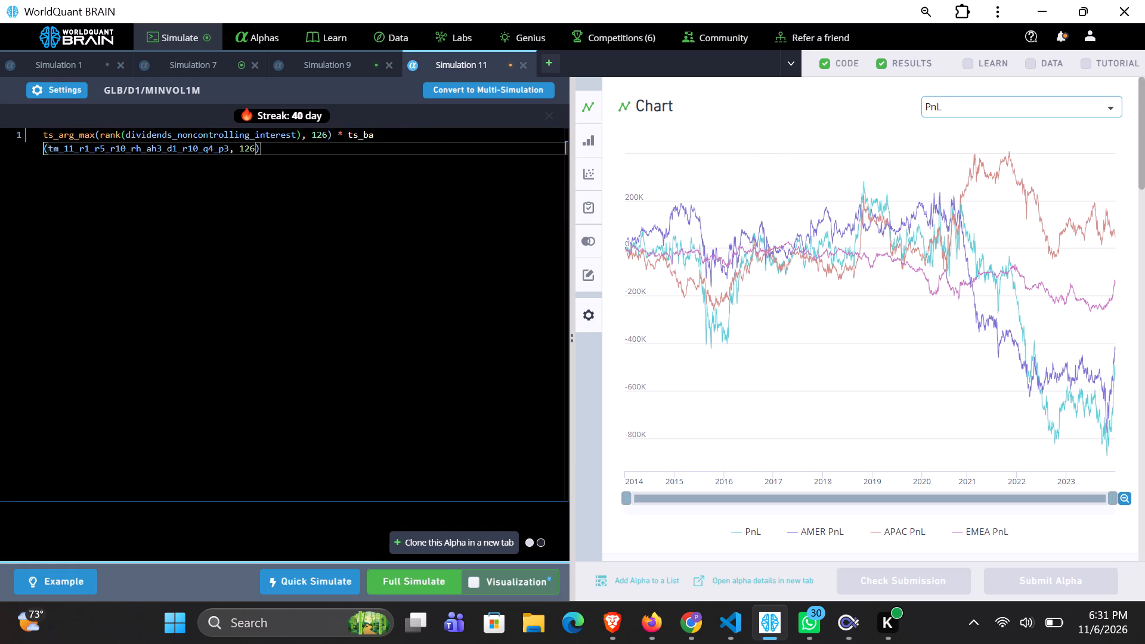
key(BackSpace)
key(BackSpace)
text(sc)
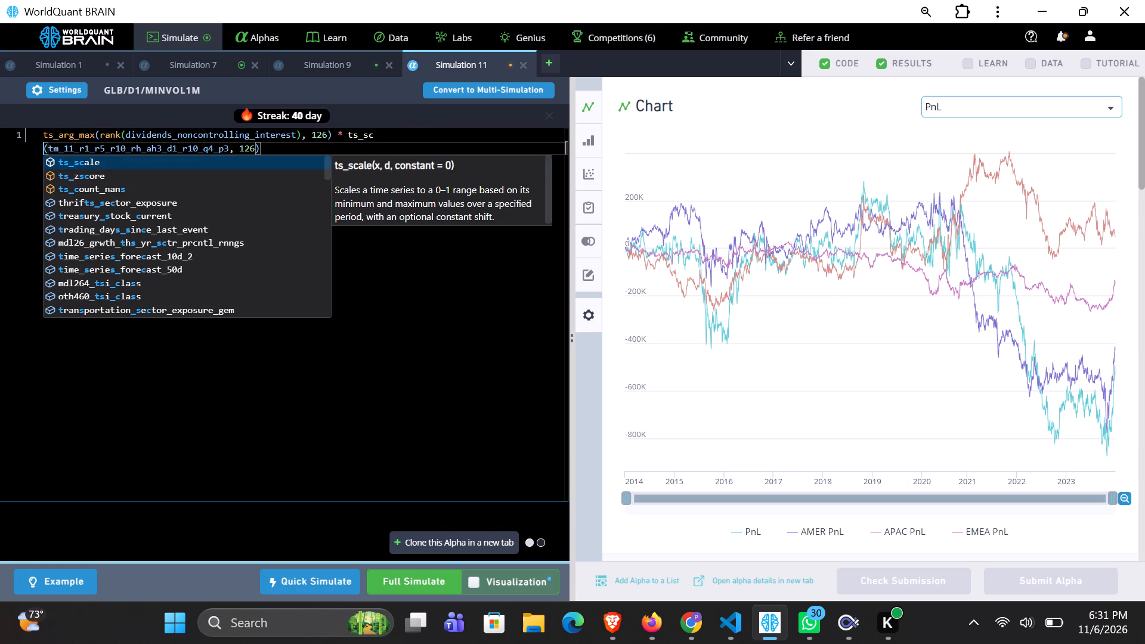
click(116, 162)
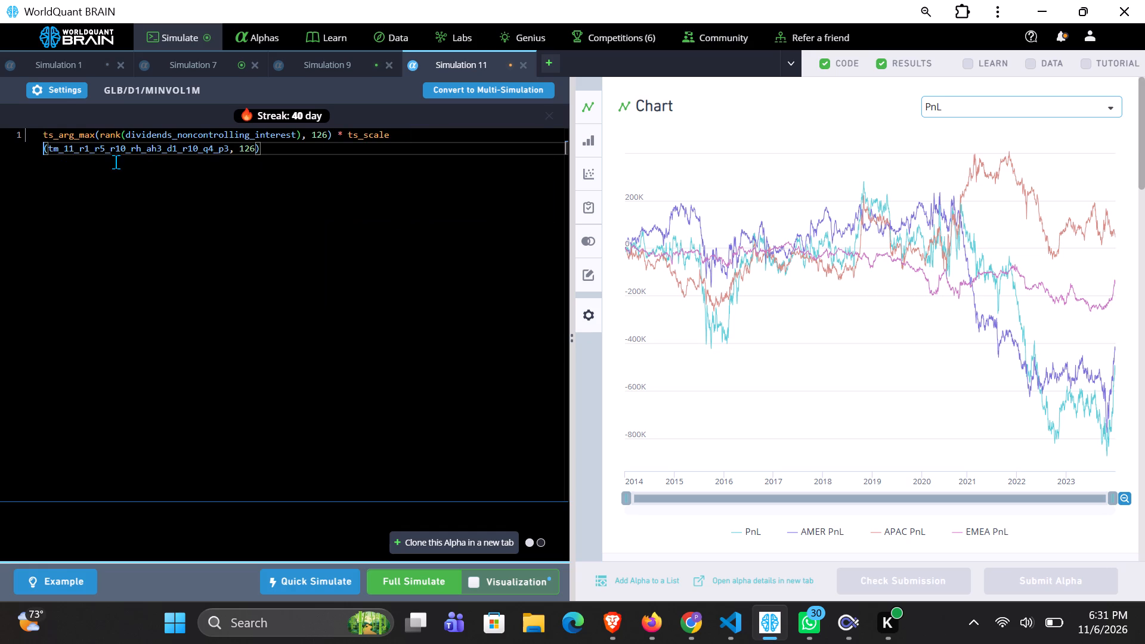
Set Simulation 11's Max Trade to Off and Neutralization to Fast Factors, and apply the settings.
click(57, 86)
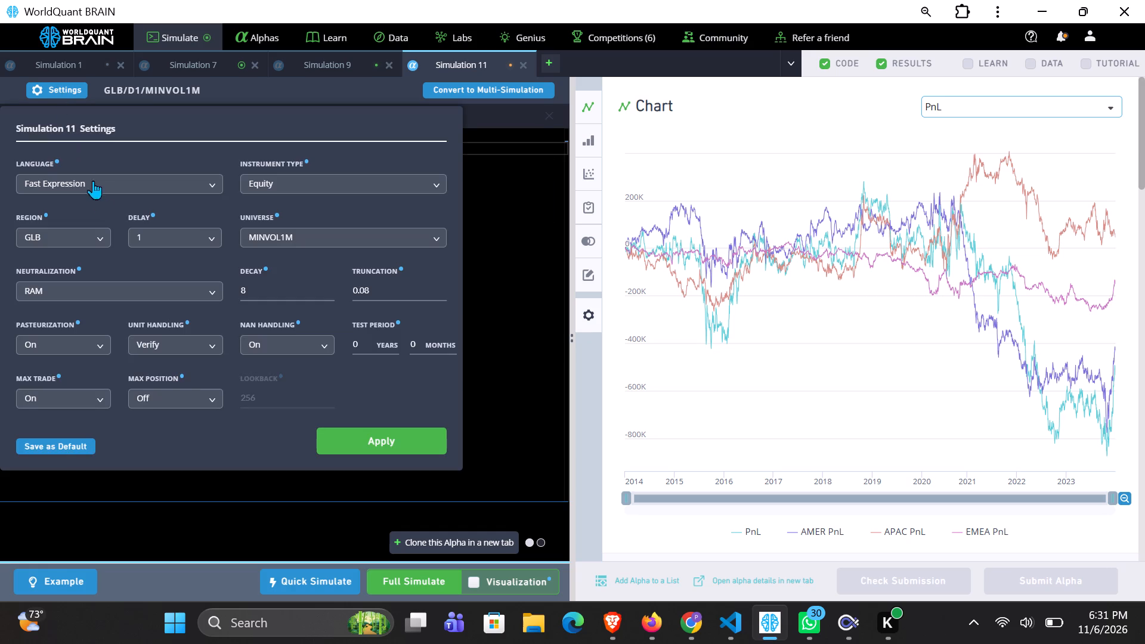
click(79, 397)
click(57, 428)
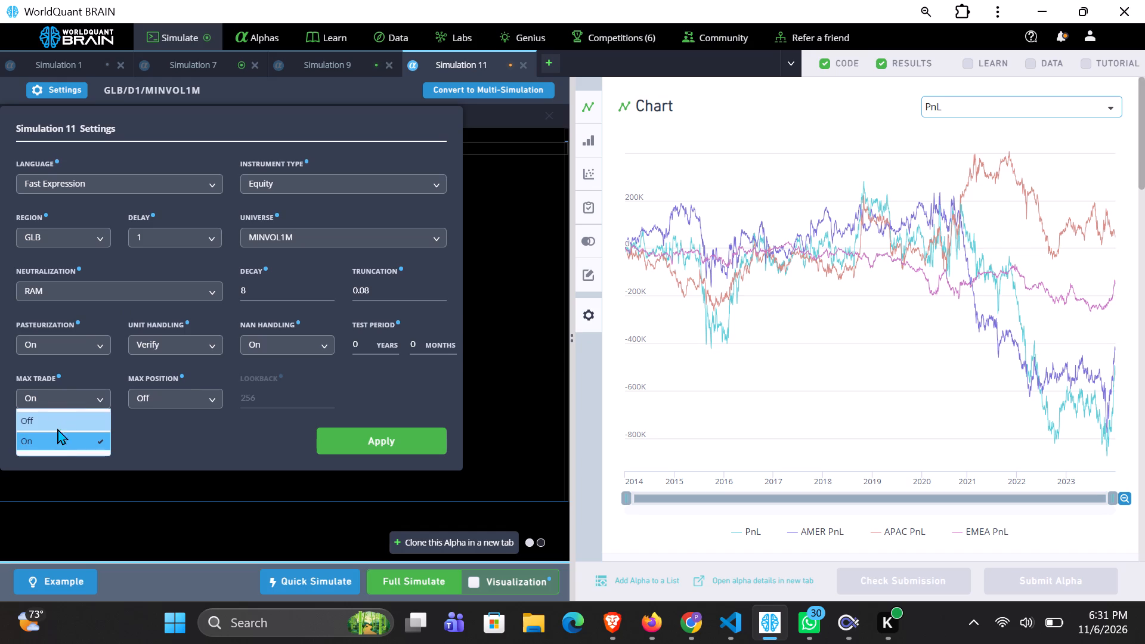
click(53, 289)
click(51, 389)
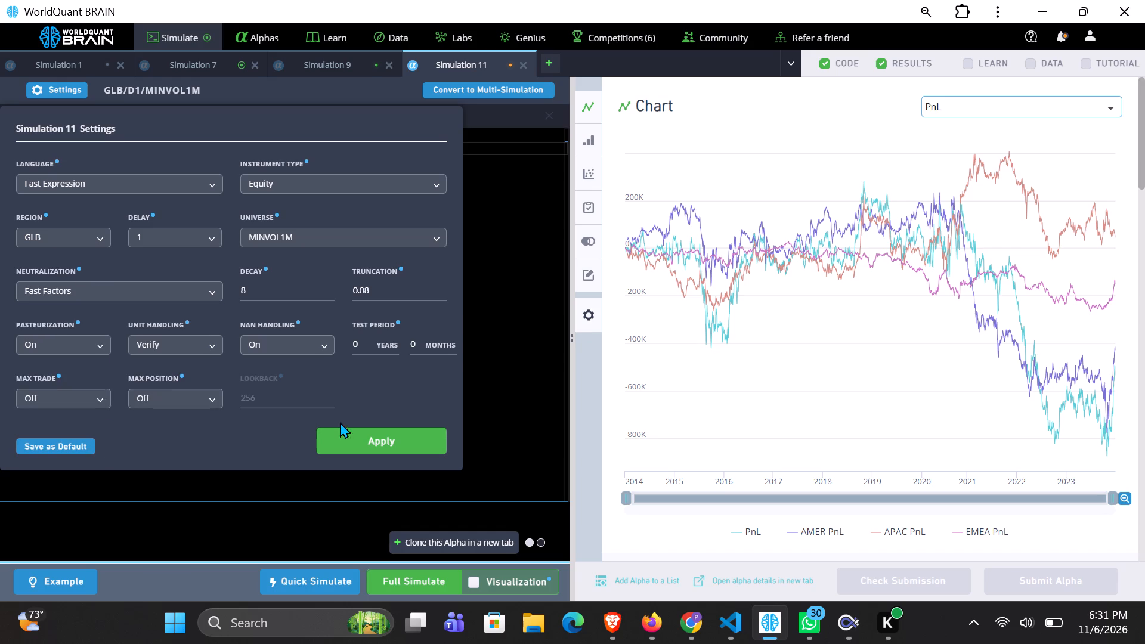
click(370, 445)
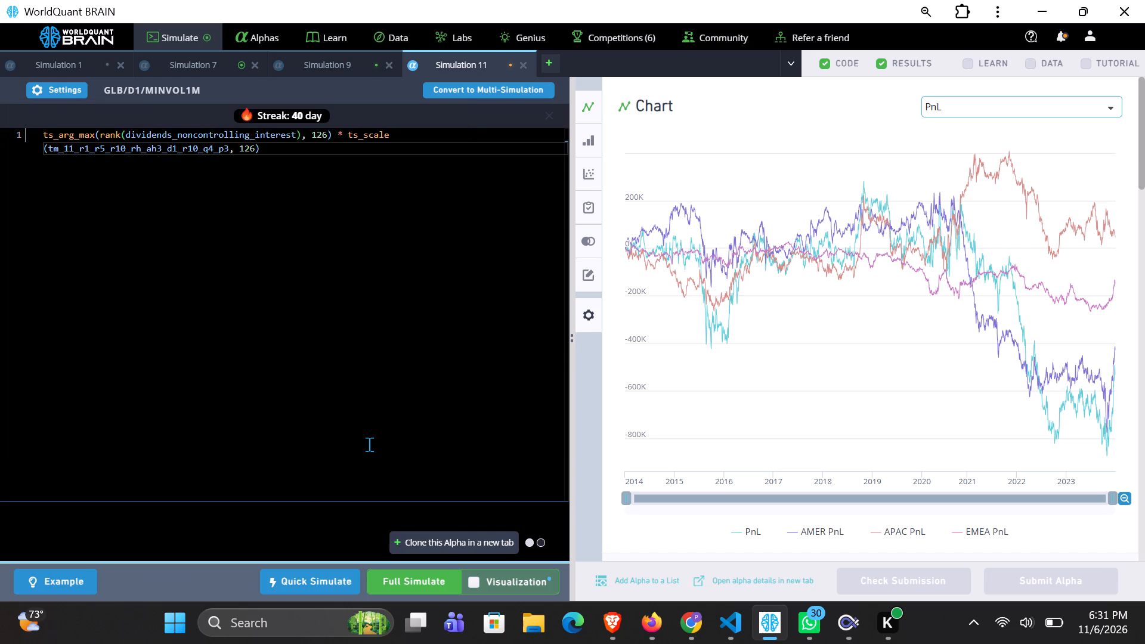
Run a full simulation of the modified alpha in Simulation 11.
click(432, 575)
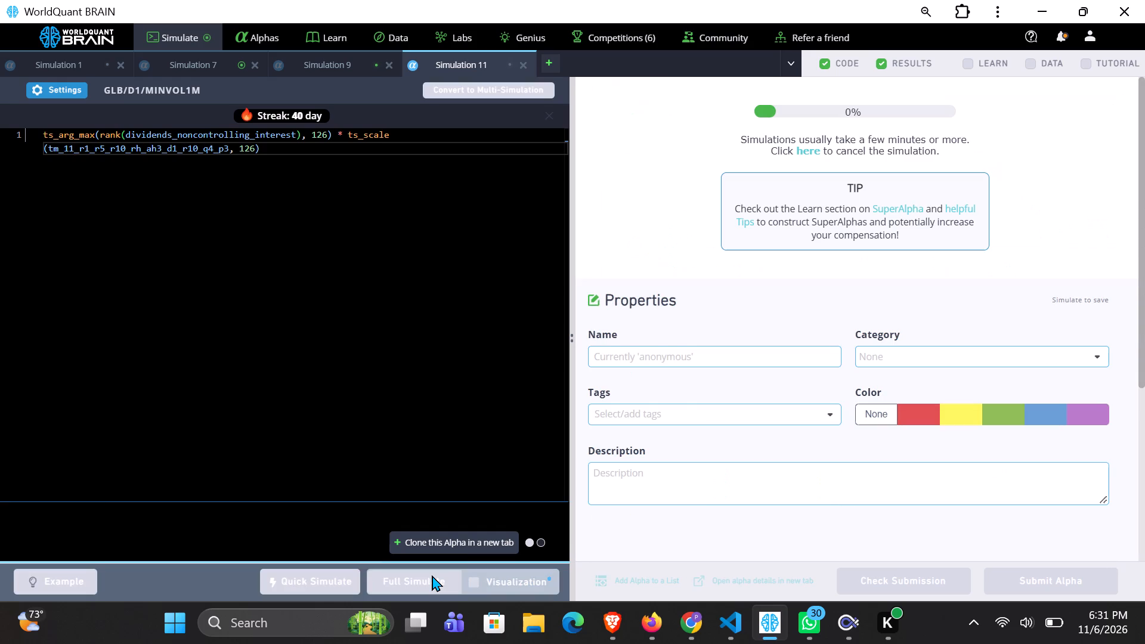
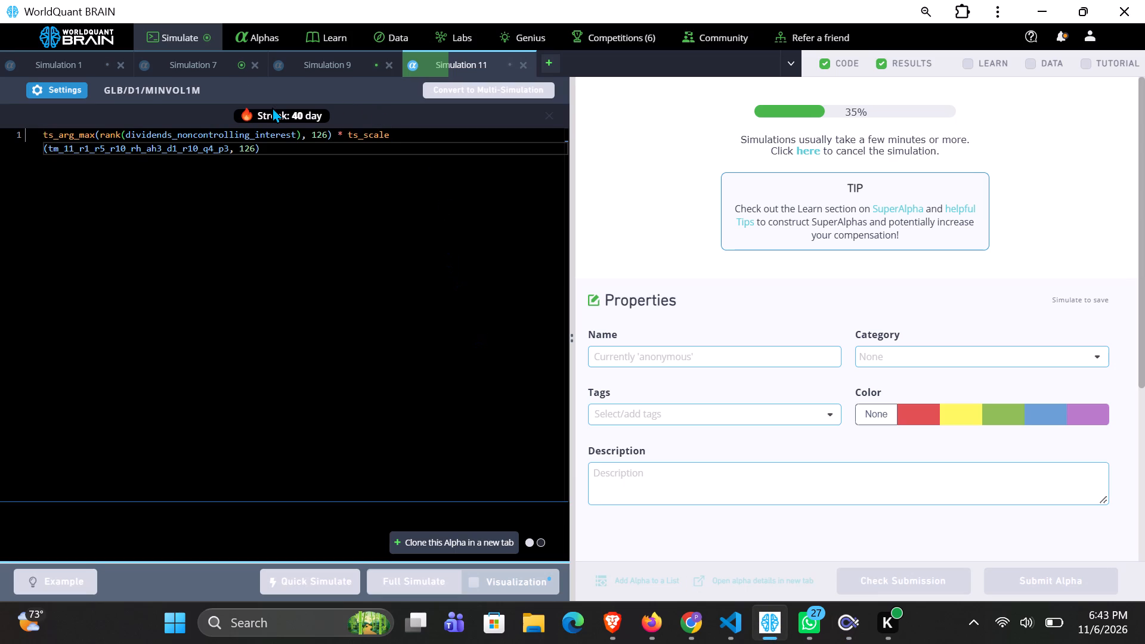
click(215, 61)
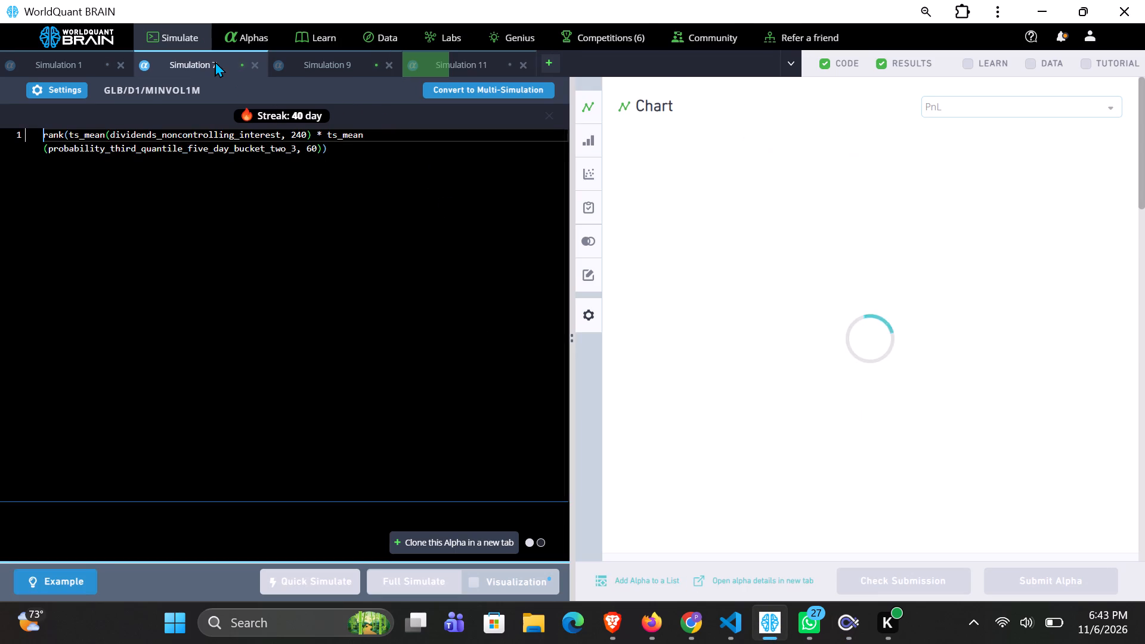
click(305, 132)
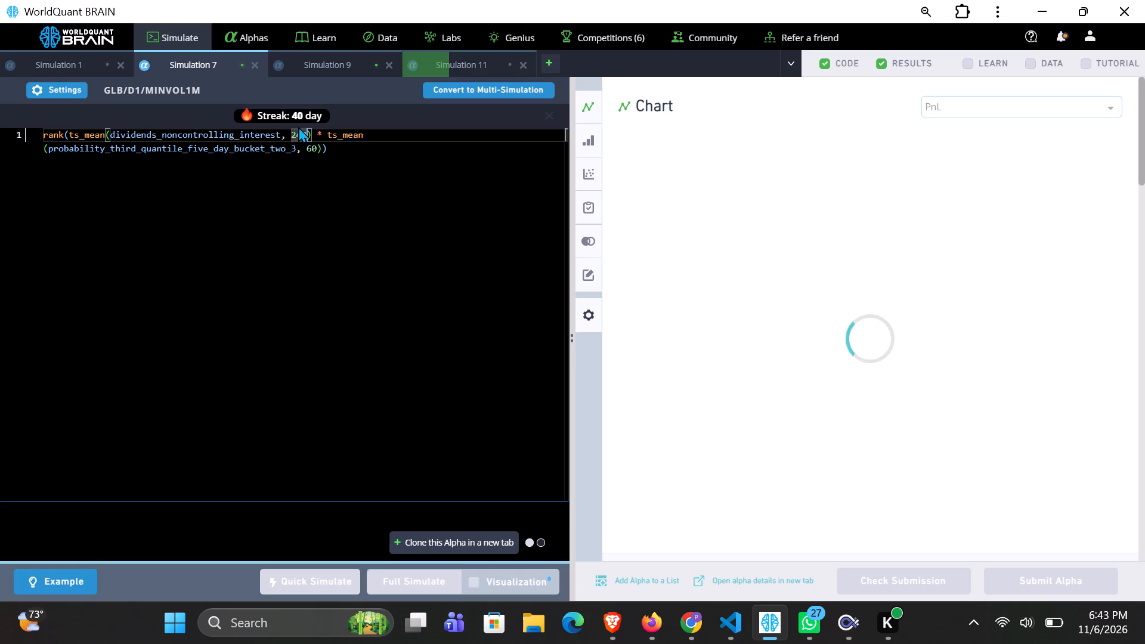
click(303, 131)
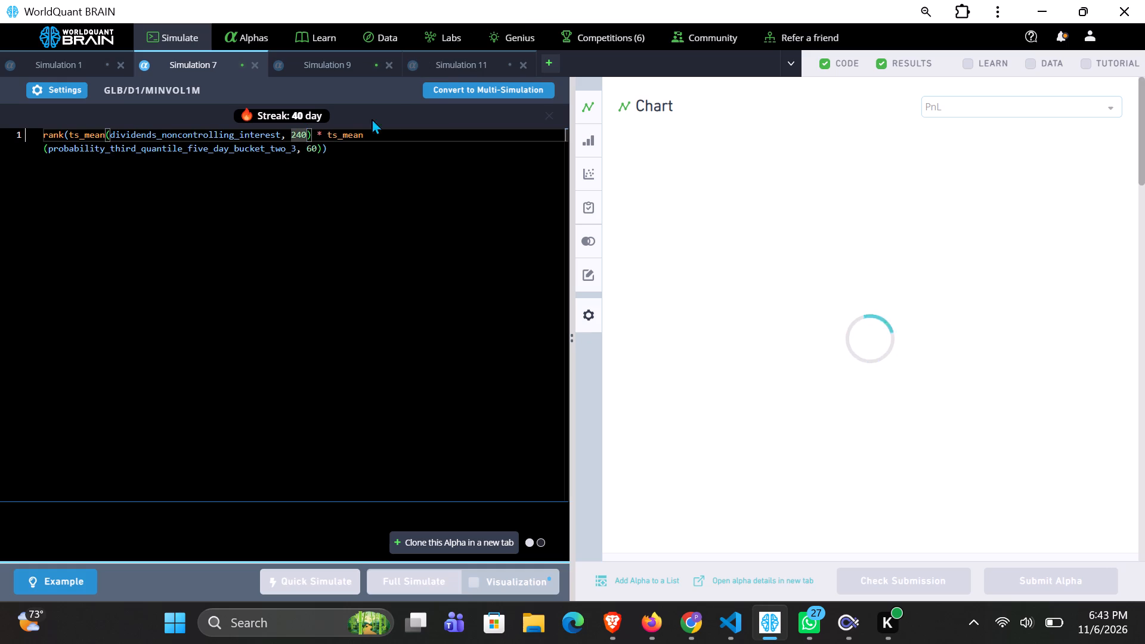
In Simulation 11, set both the ts_arg_max and ts_scale lookback windows to 136 and run a full simulation.
click(430, 67)
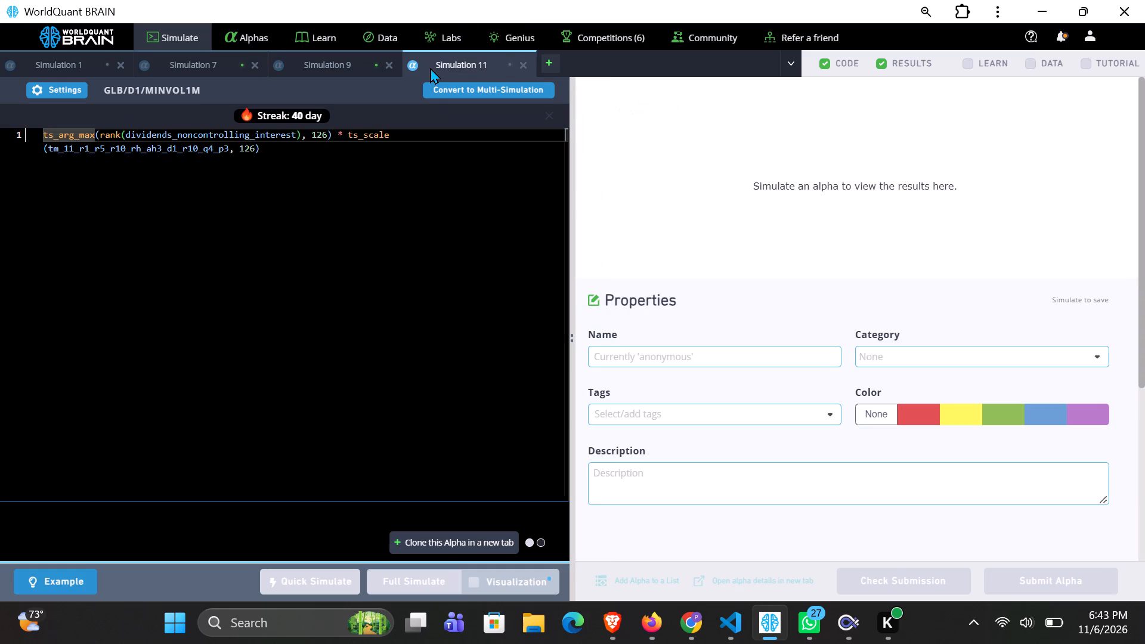
click(321, 136)
key(BackSpace)
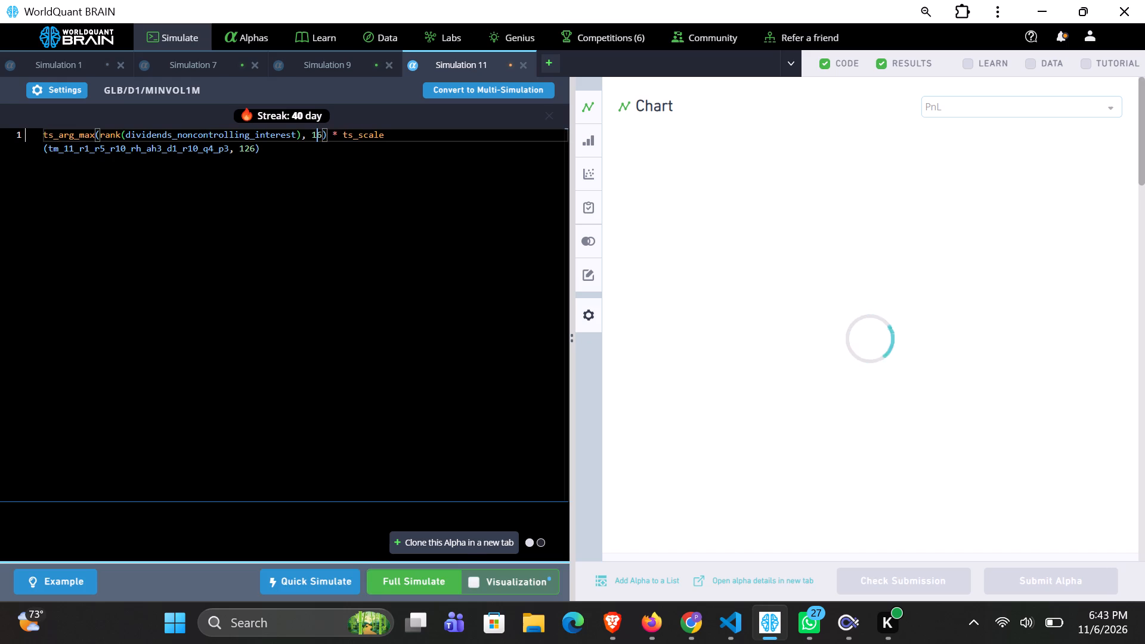
key(3)
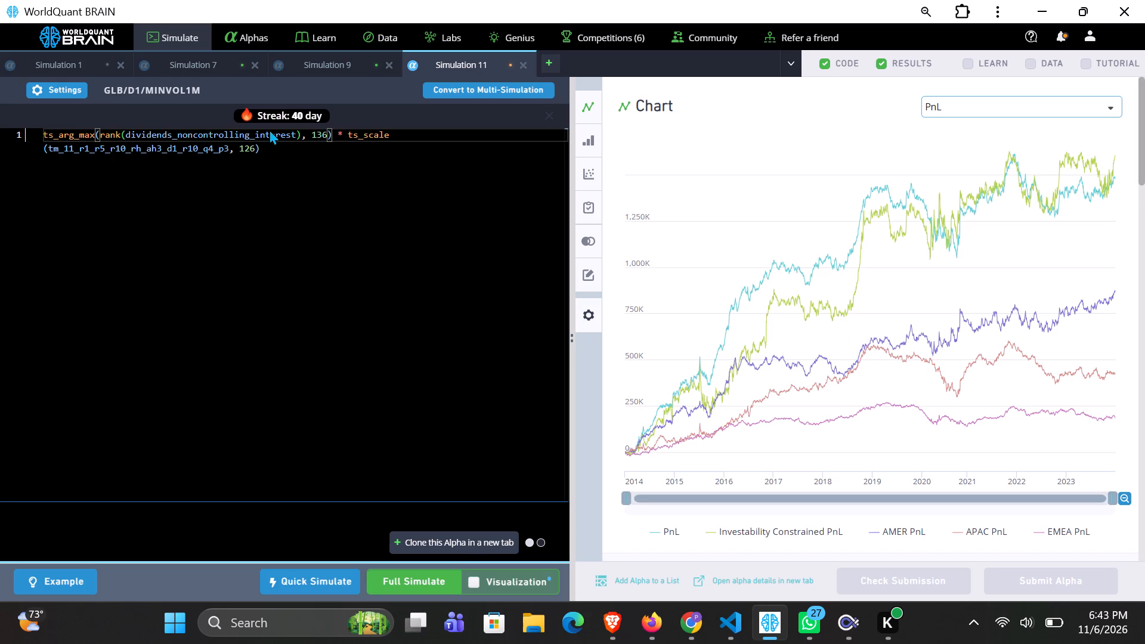
click(250, 149)
key(BackSpace)
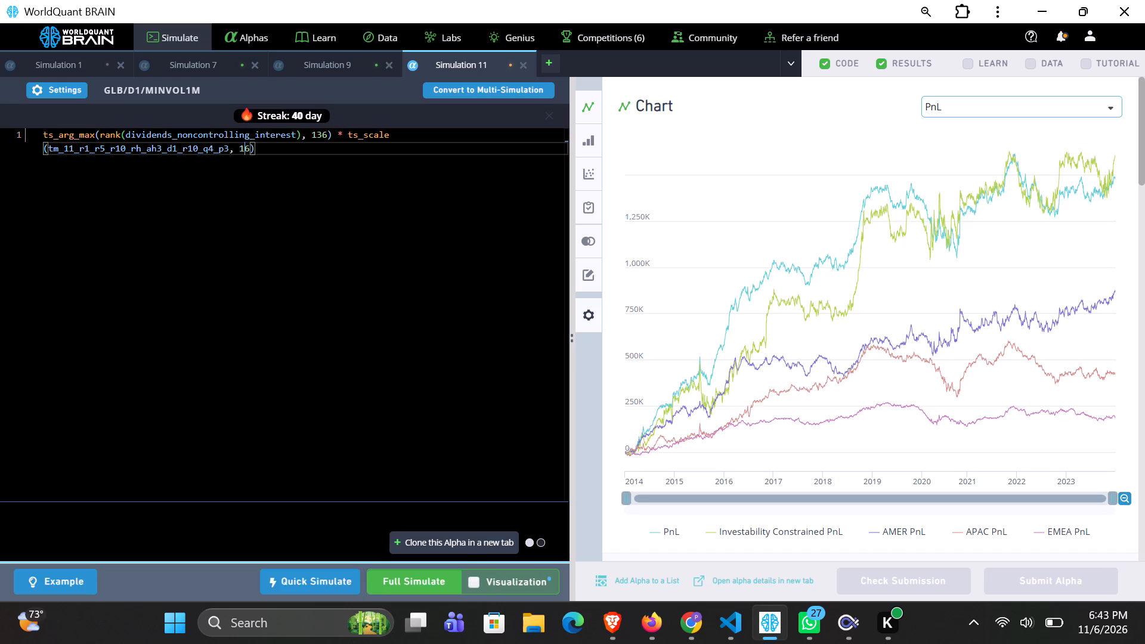
key(3)
click(428, 577)
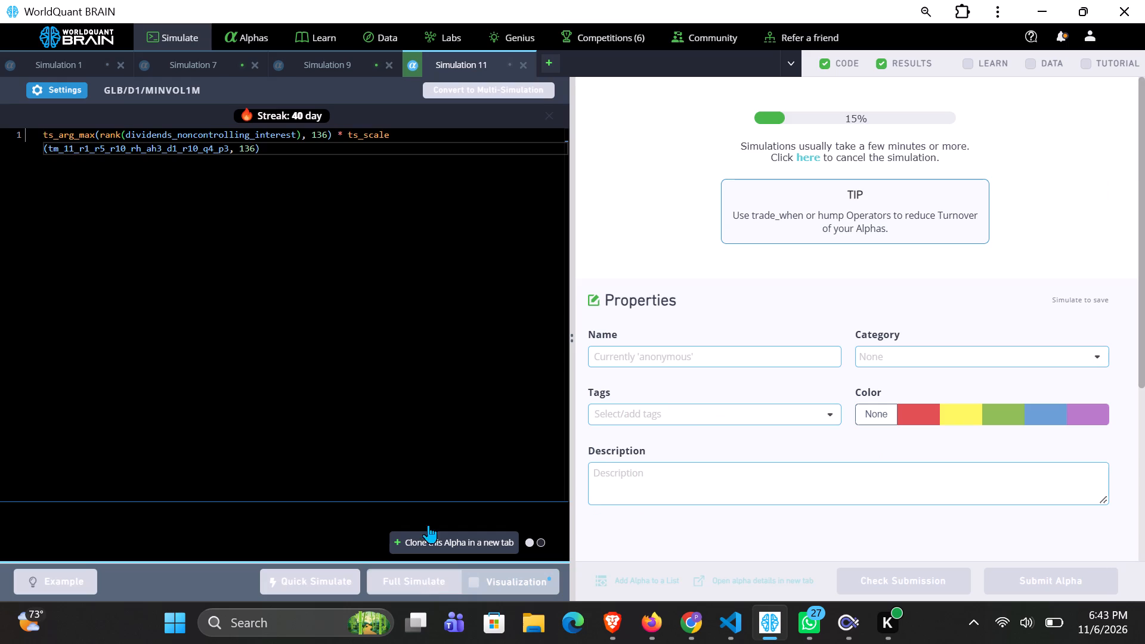
Open Simulation 9, go over its IS Summary and run the Prod Correlation check.
click(339, 72)
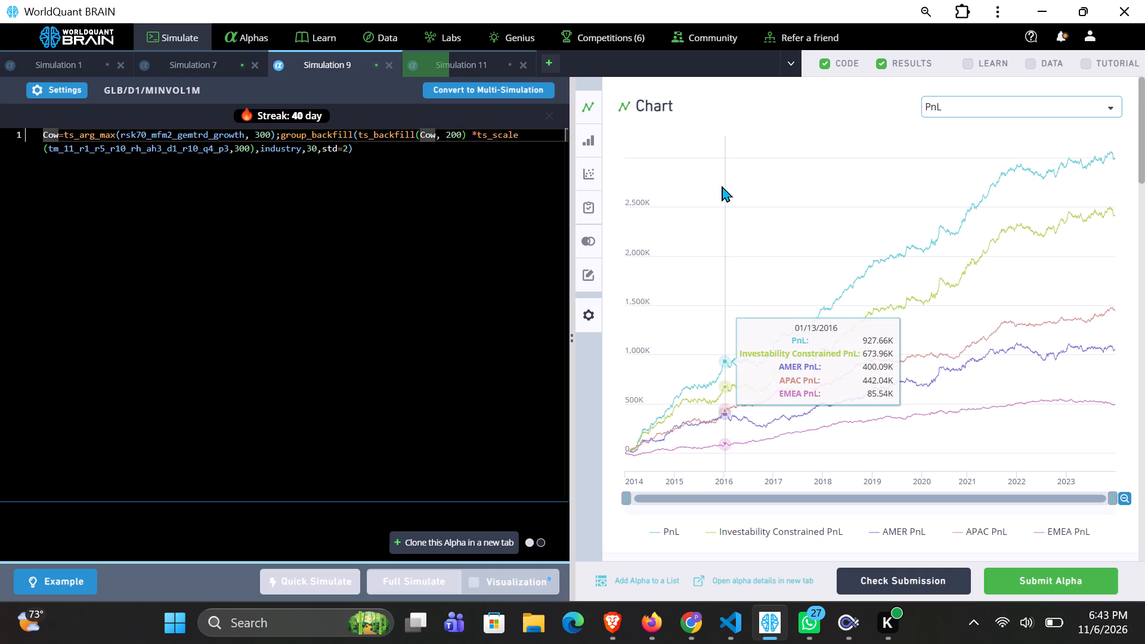
scroll(722, 185, down, 3)
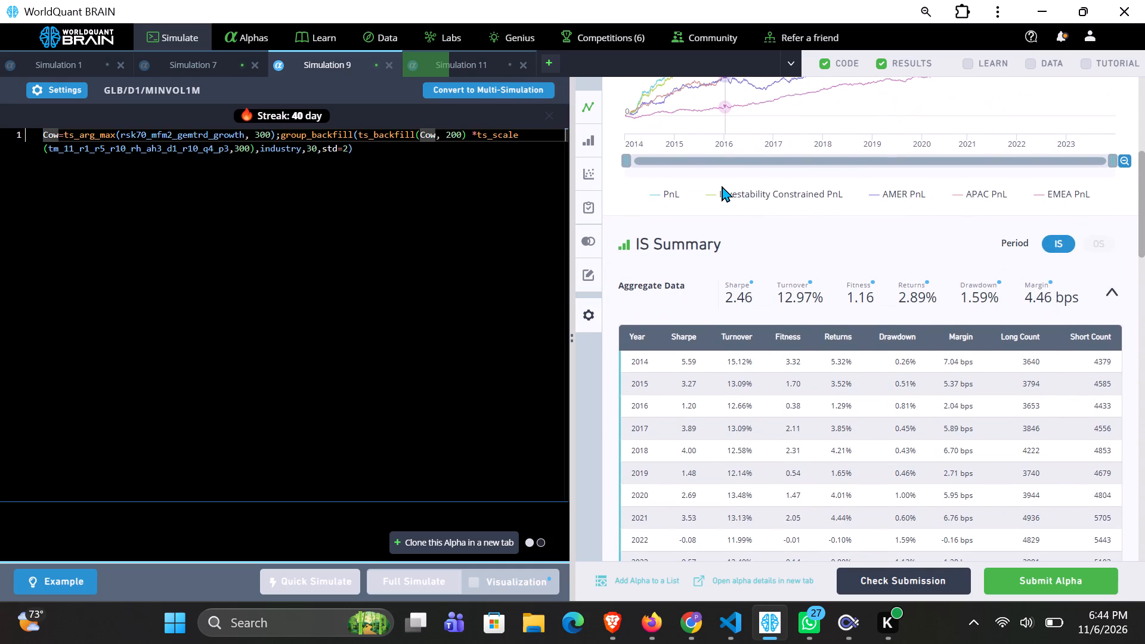
scroll(722, 185, down, 1)
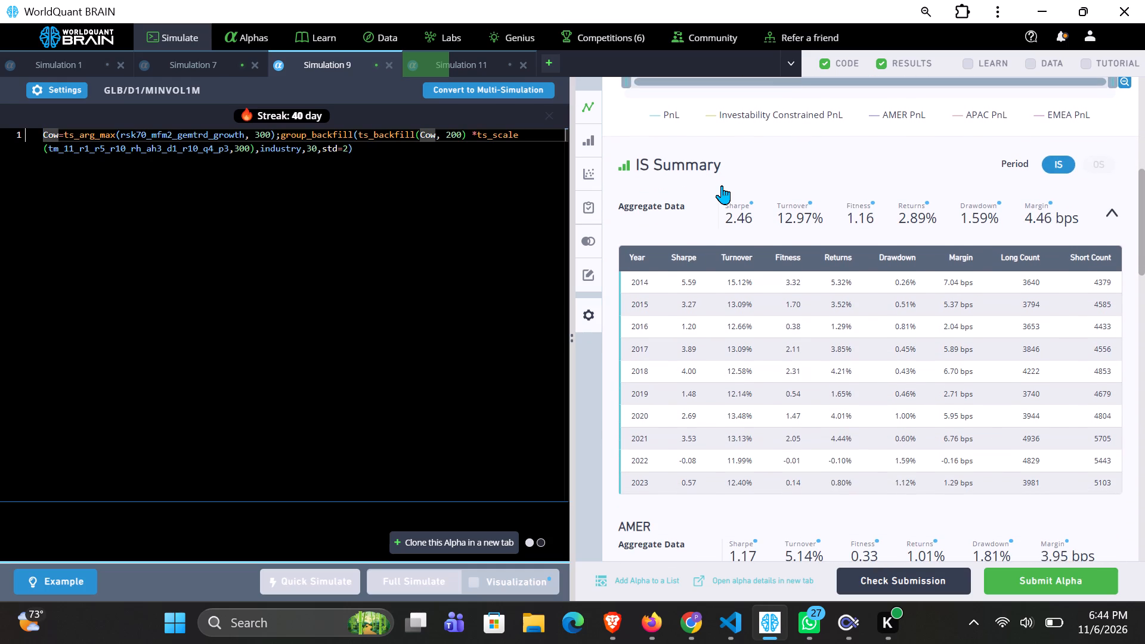
scroll(722, 185, down, 1)
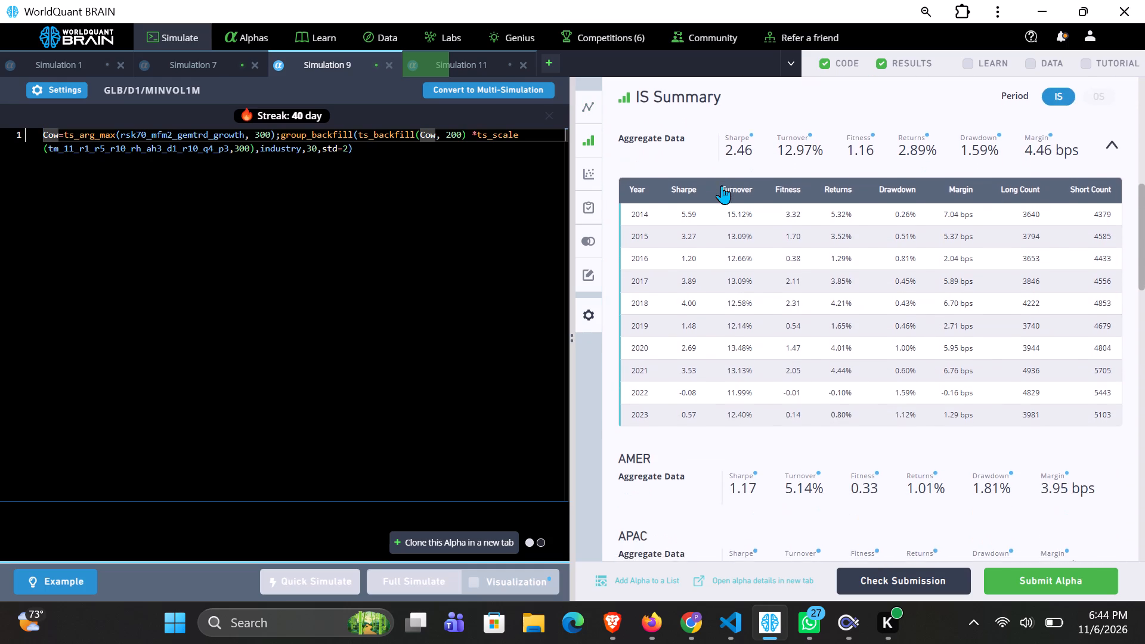
scroll(722, 185, down, 2)
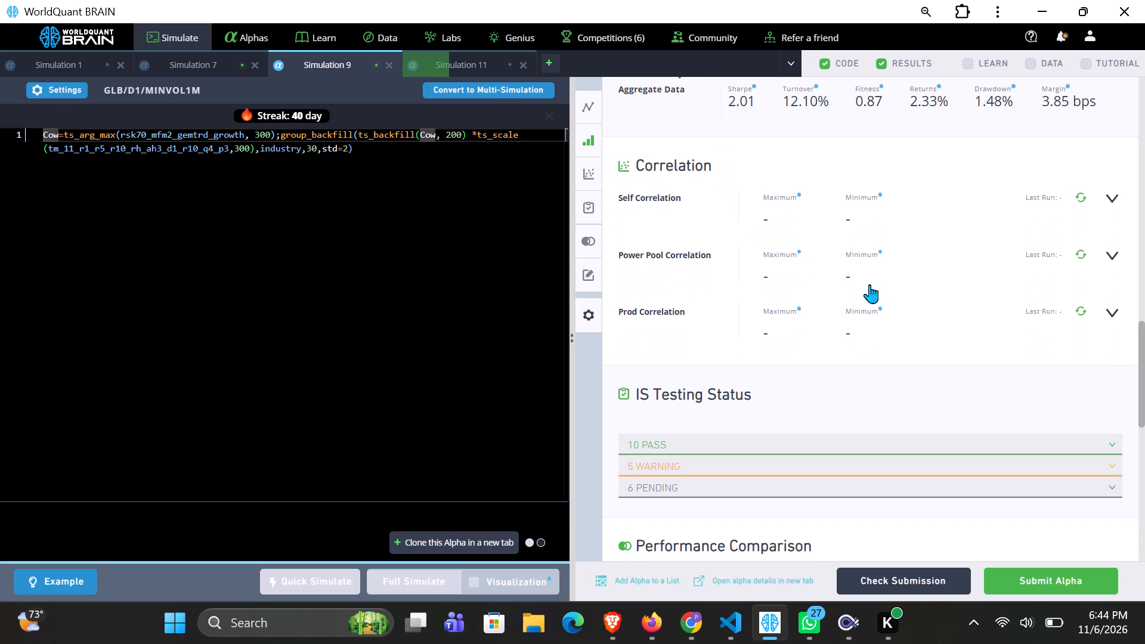
click(1070, 317)
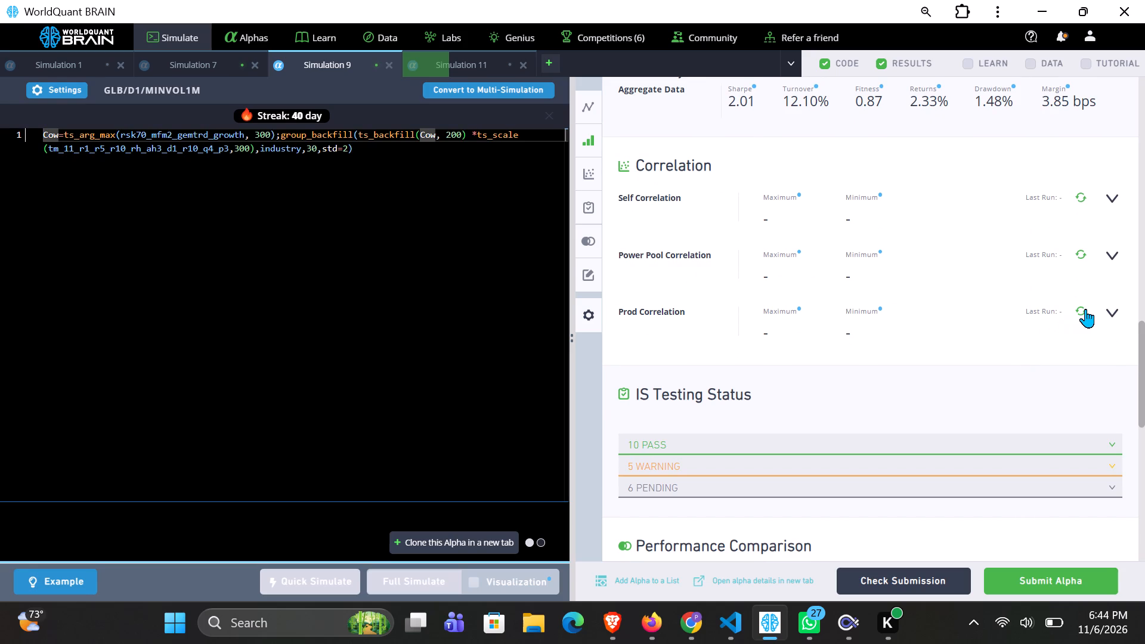
click(1085, 309)
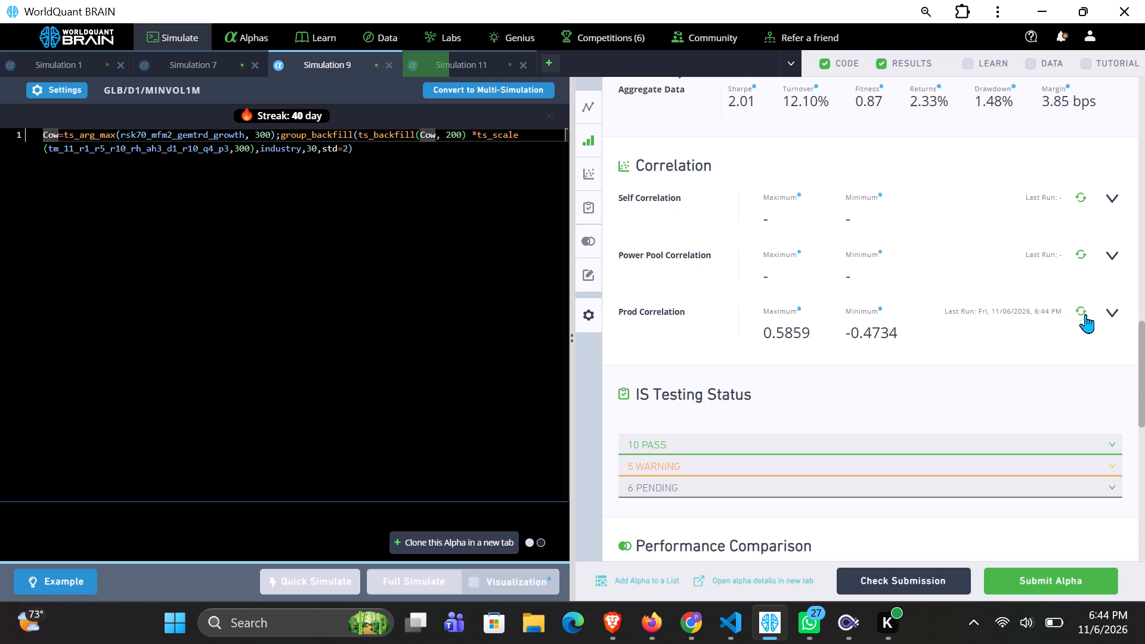
Expand the IS Testing Status warnings for Simulation 9 and examine them along with the regional and yearly performance figures.
click(1078, 464)
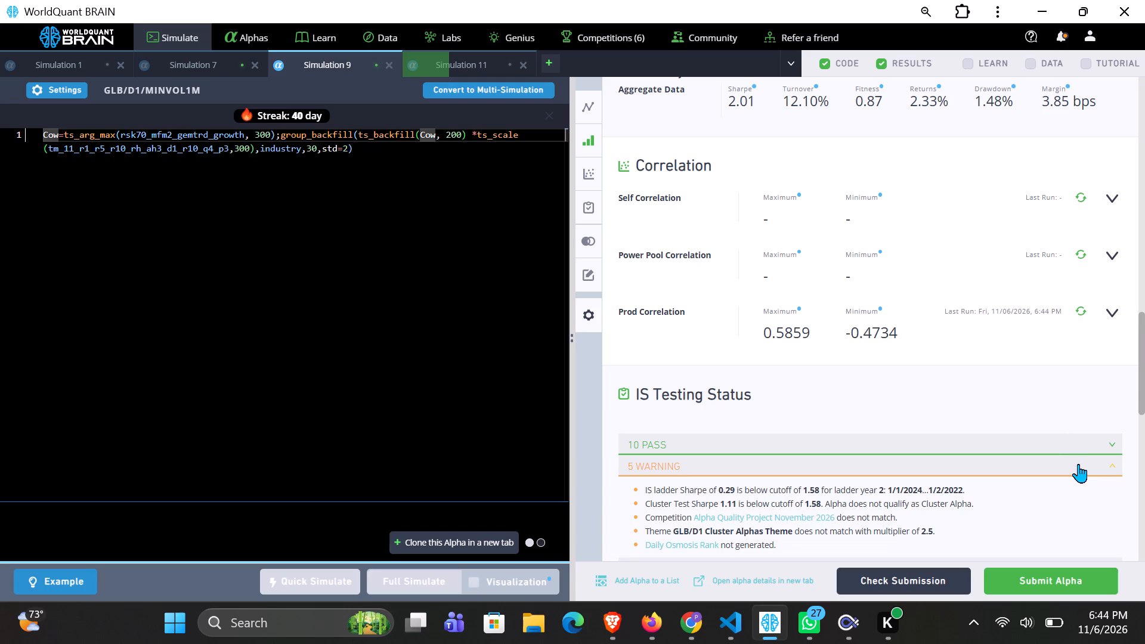
scroll(1025, 394, down, 1)
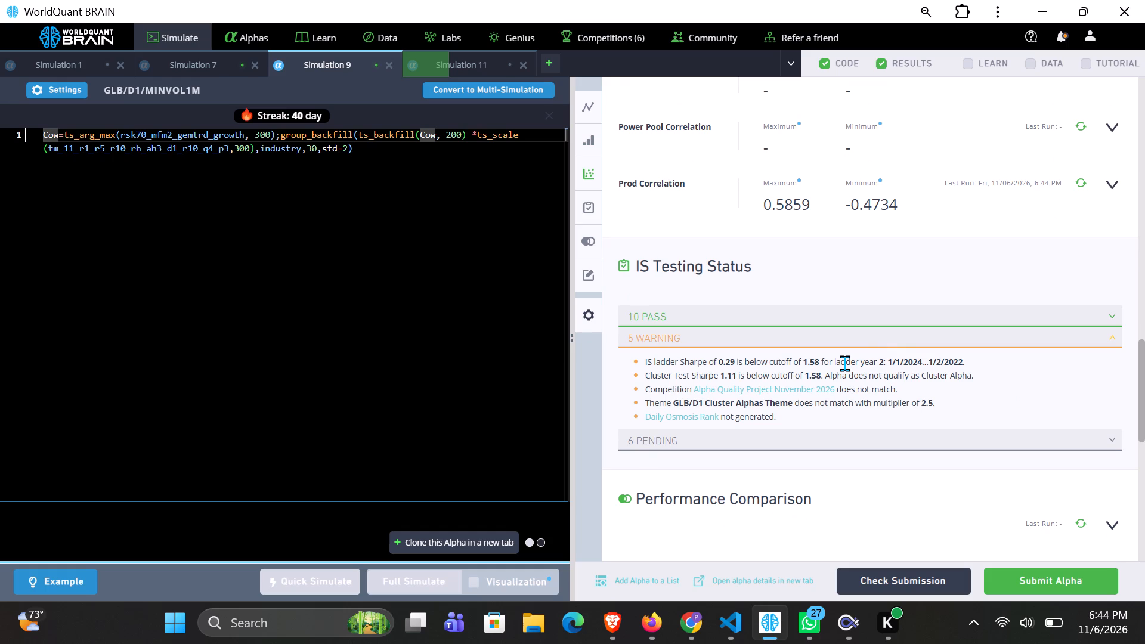
scroll(845, 364, up, 1)
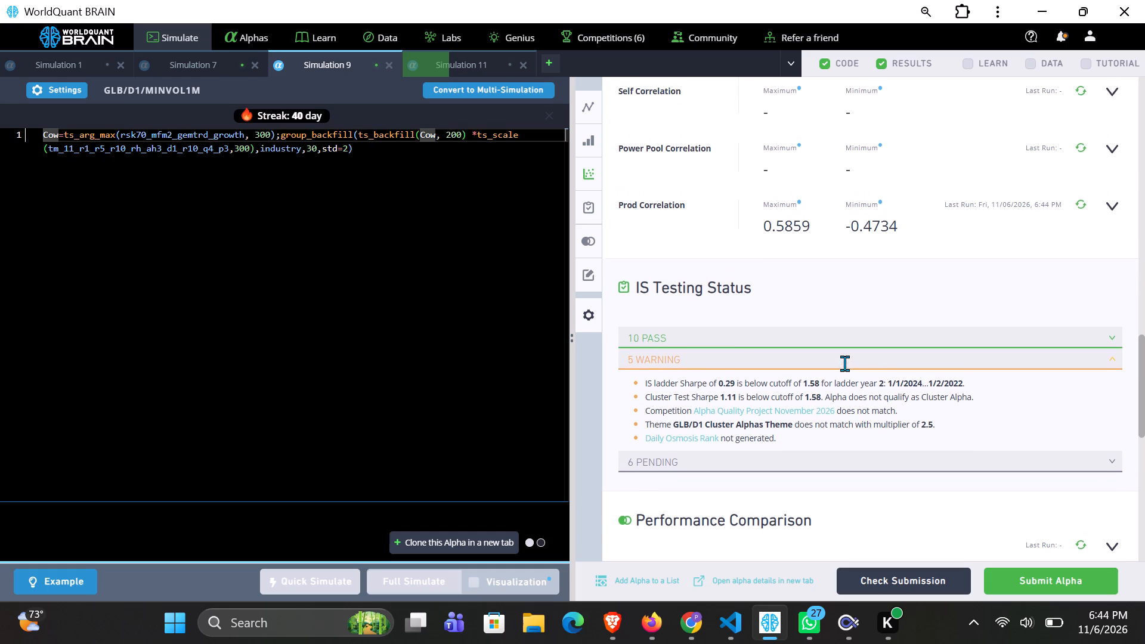
scroll(845, 364, up, 3)
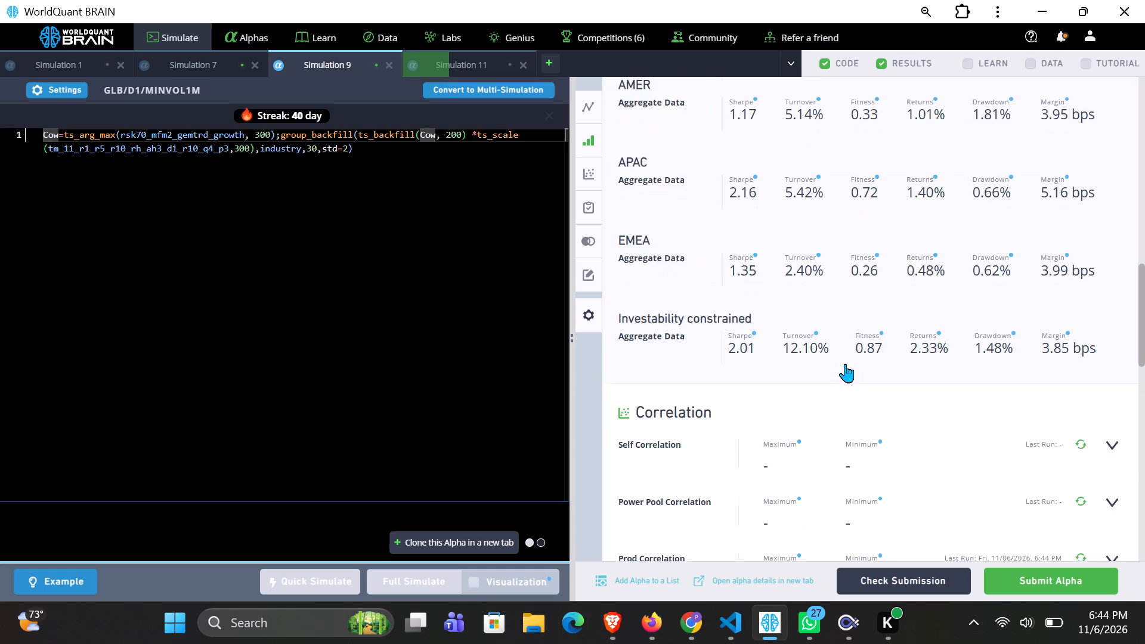
scroll(845, 364, up, 5)
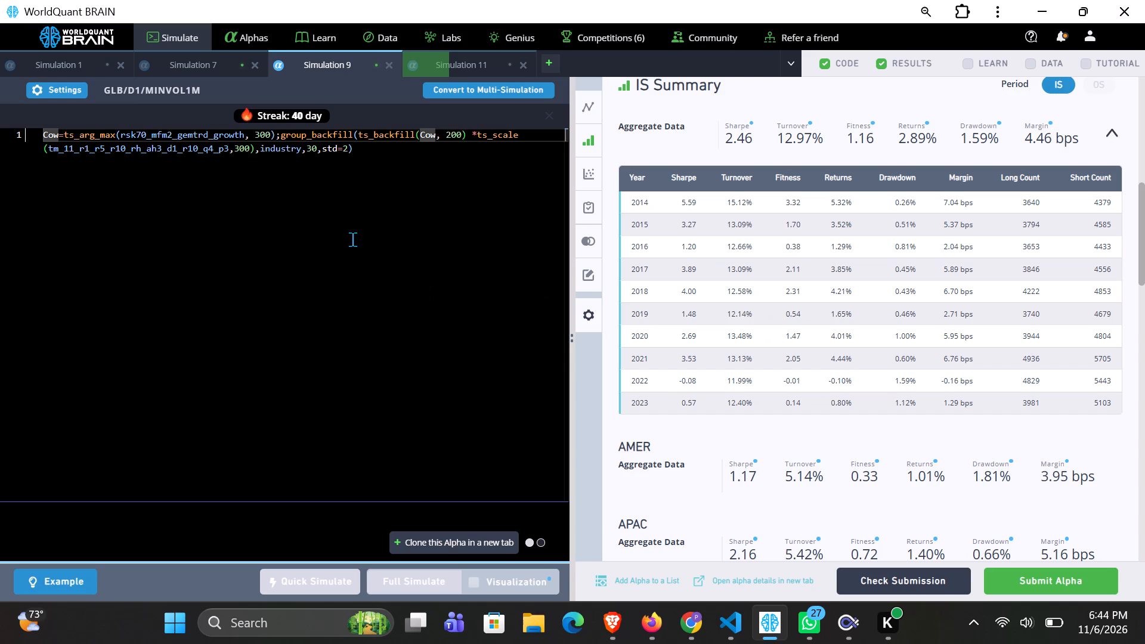
In Simulation 9, replace the ts_scale operator with ts_backfill and run a full simulation.
click(526, 135)
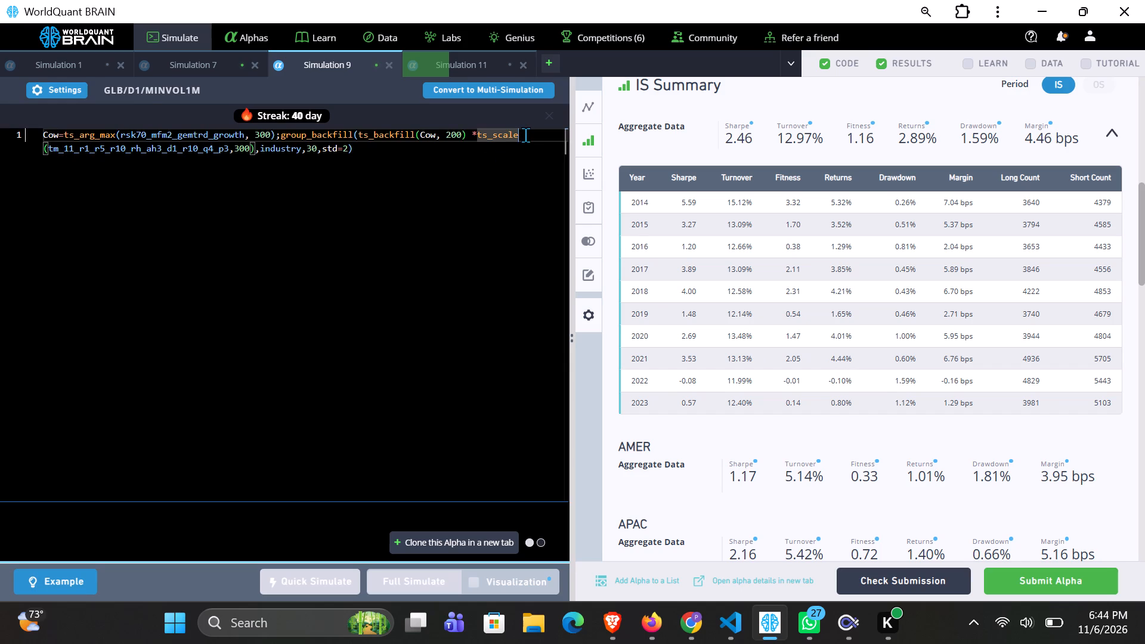
key(BackSpace)
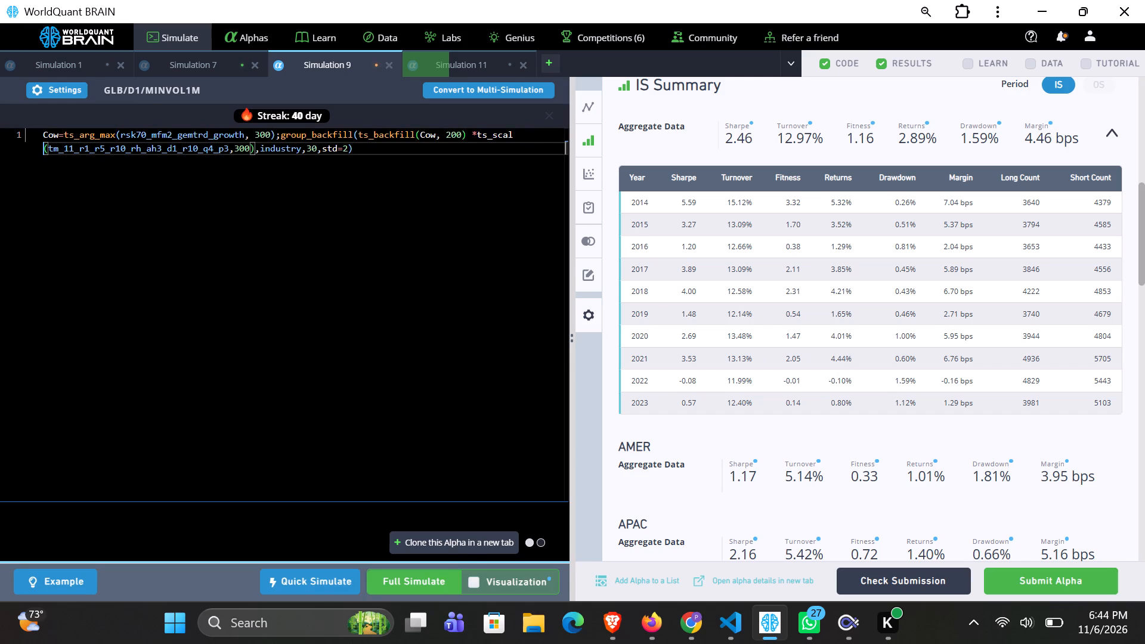
key(BackSpace)
key(BackSpace)
key(BackSpace)
key(BackSpace)
key(b)
text(ac)
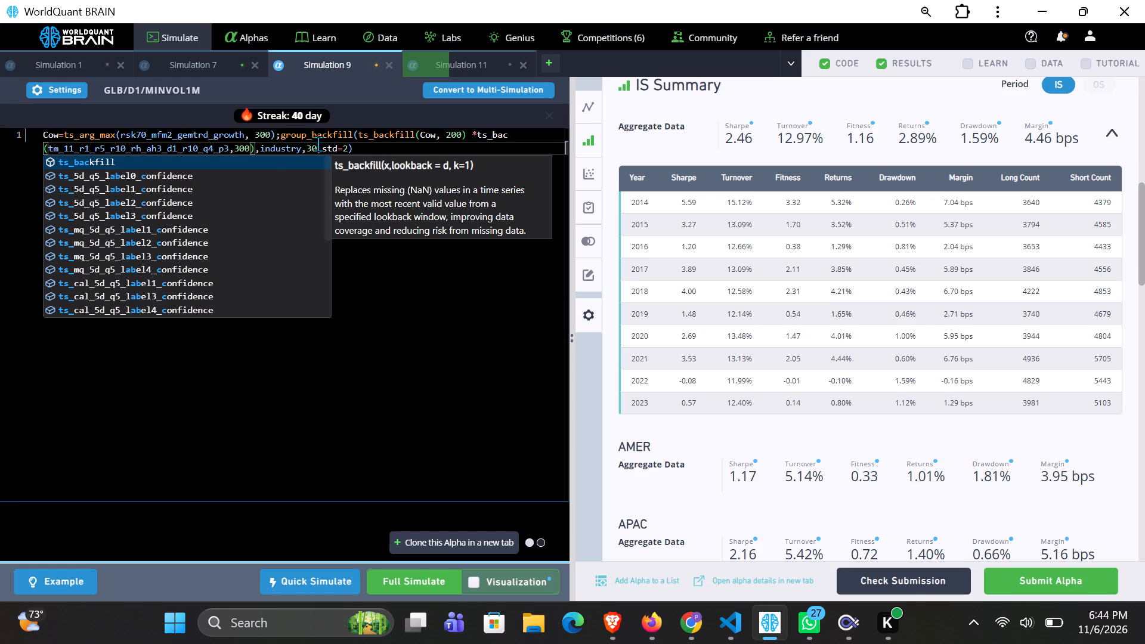
click(76, 162)
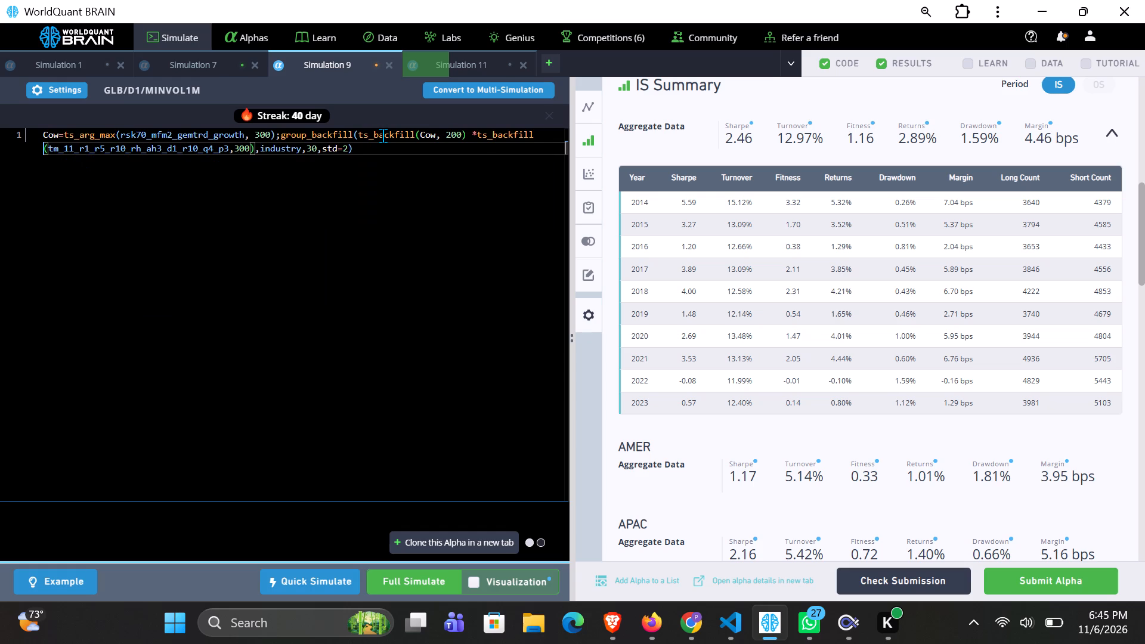
drag(383, 136, 395, 236)
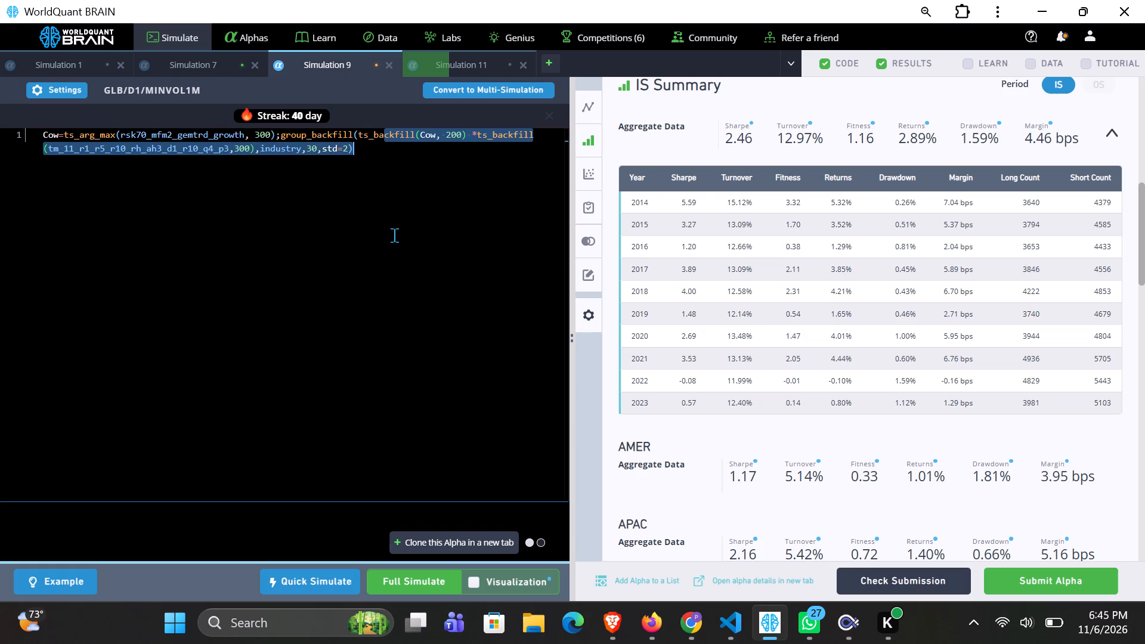
drag(395, 236, 395, 236)
click(424, 592)
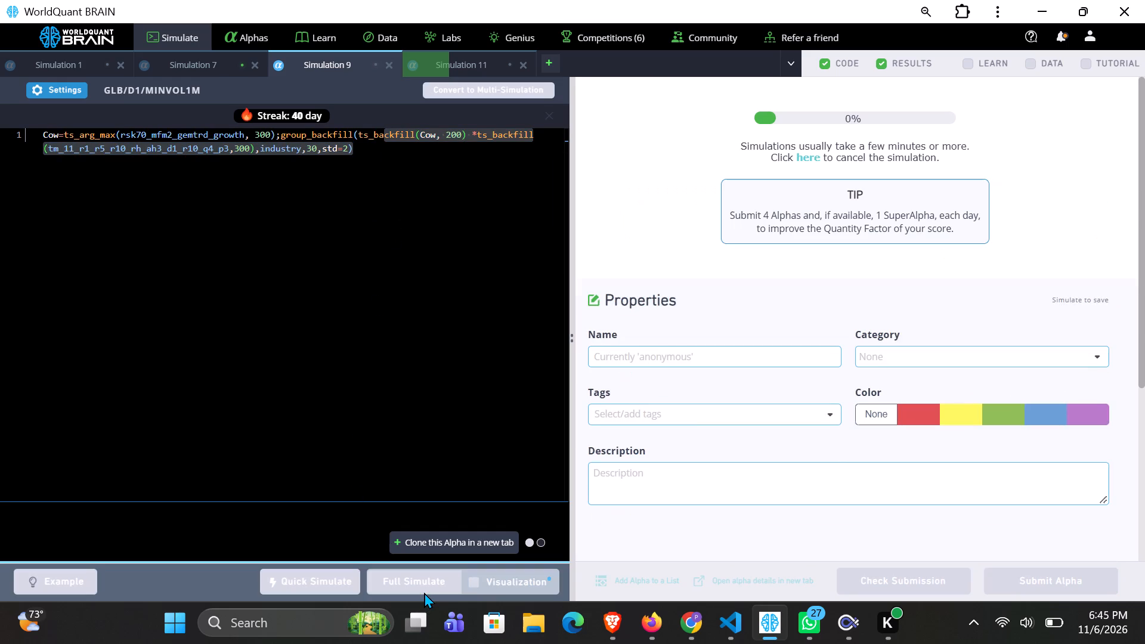
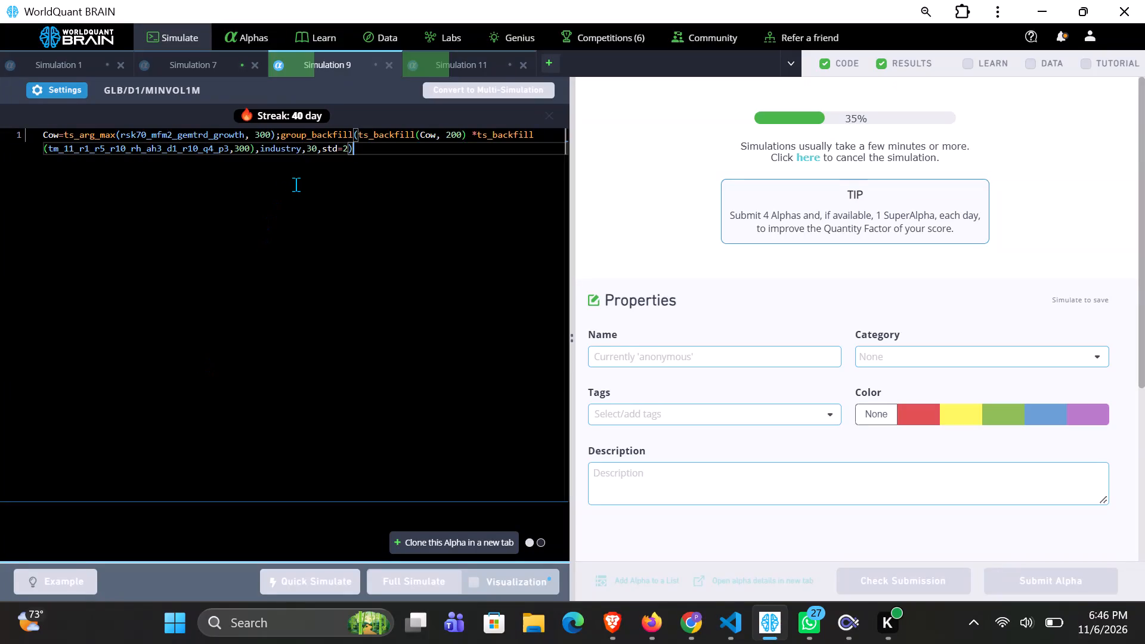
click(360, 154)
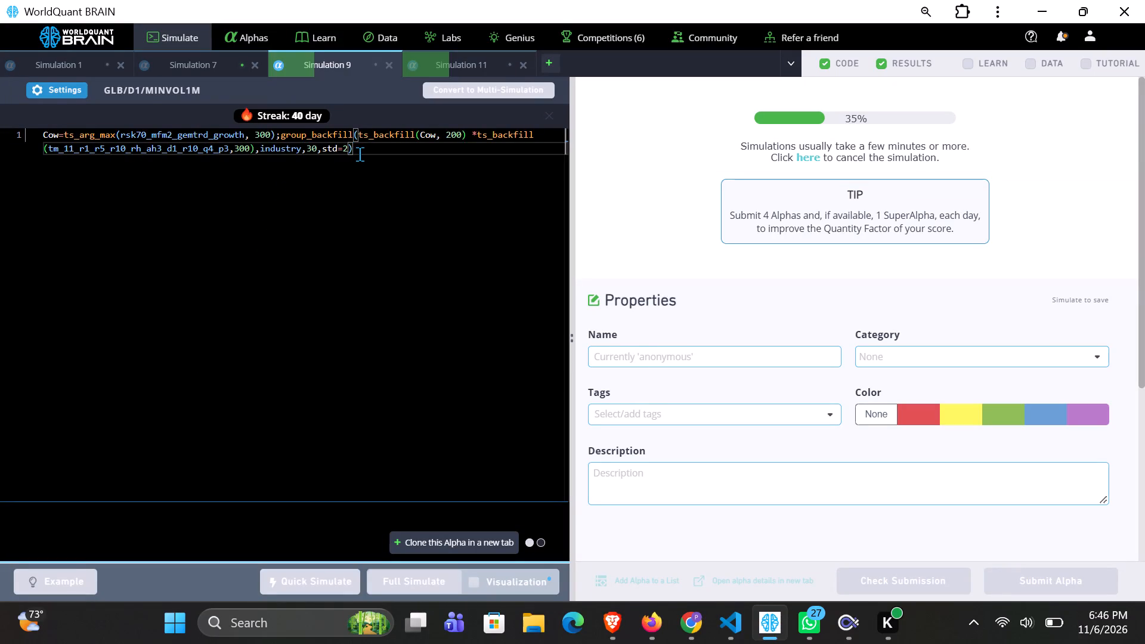
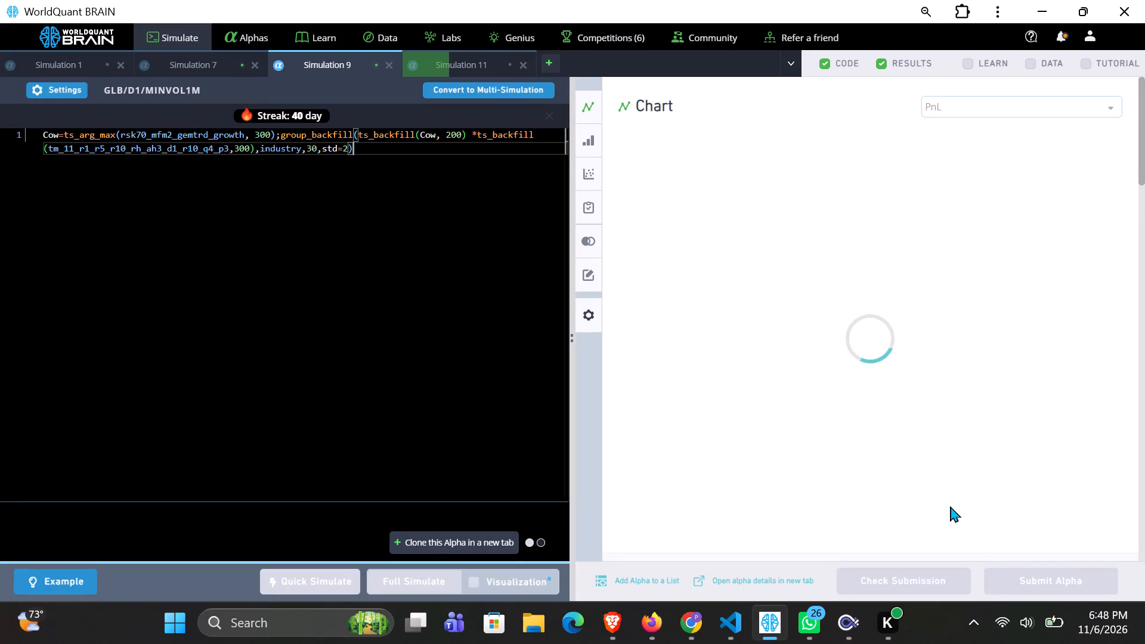
Raise the computer's sound volume to about two-thirds of its range in the system quick settings.
click(1017, 631)
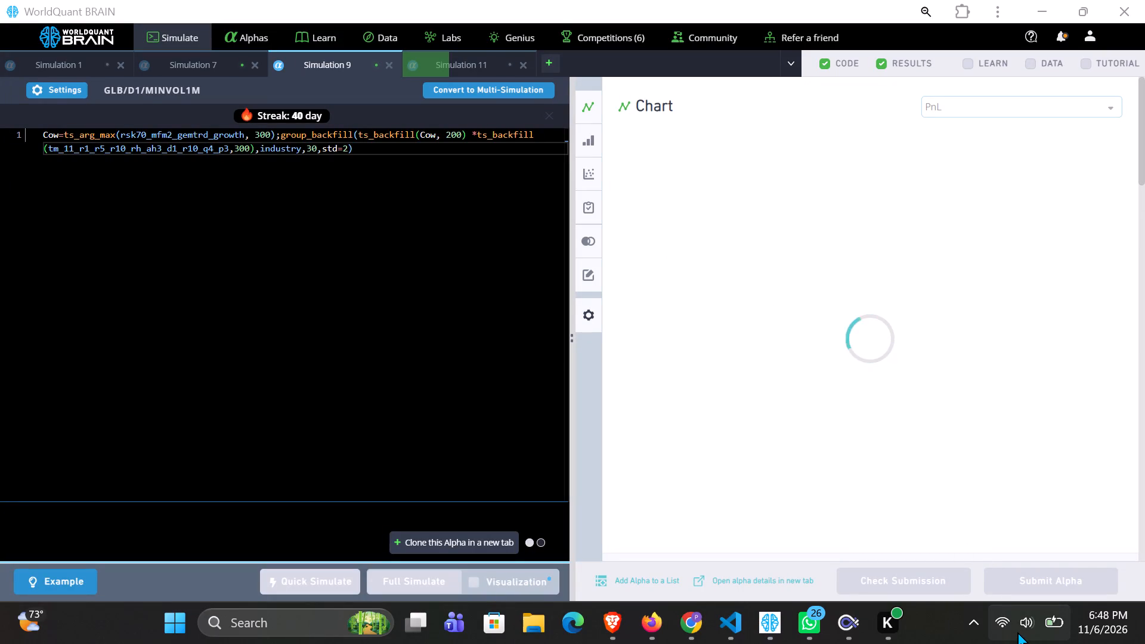
click(1008, 622)
click(1008, 622)
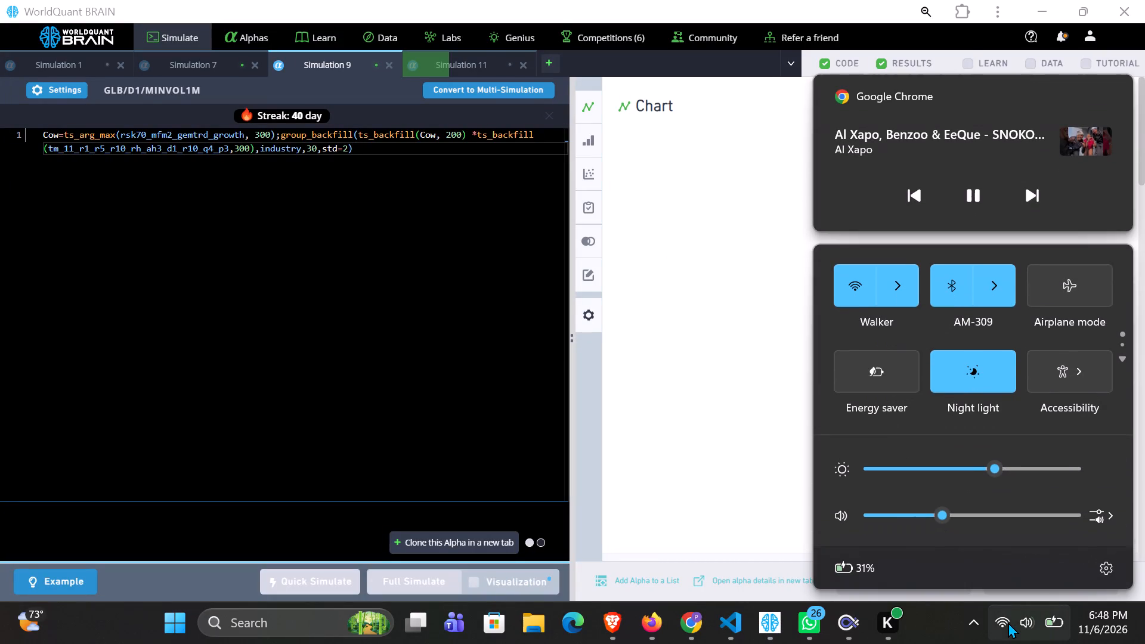
click(985, 515)
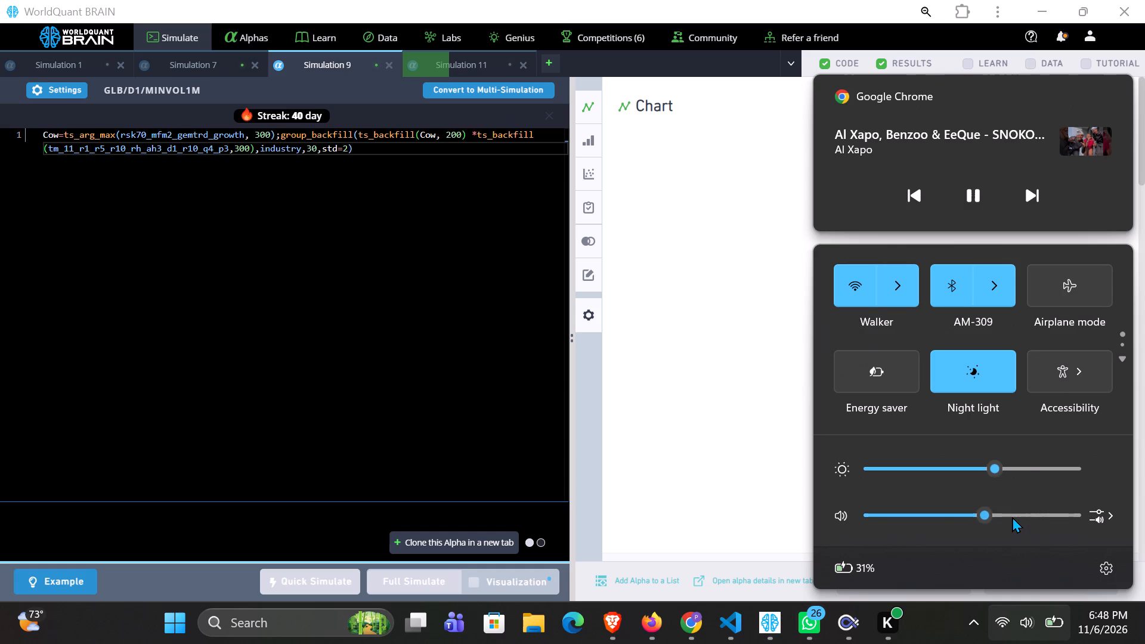
click(1012, 516)
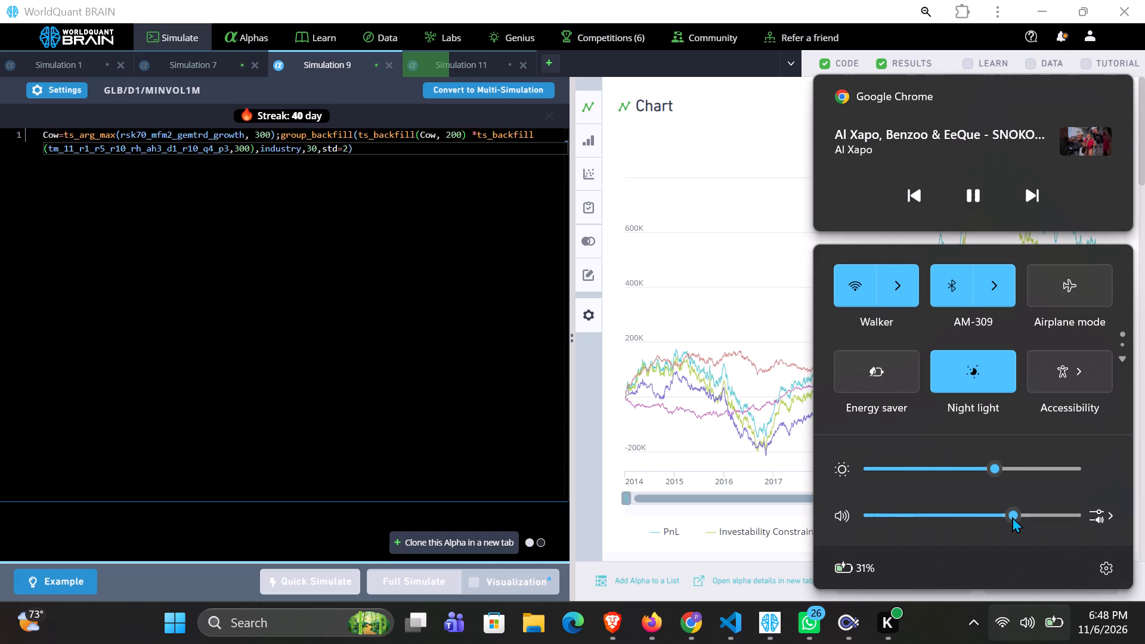
click(674, 333)
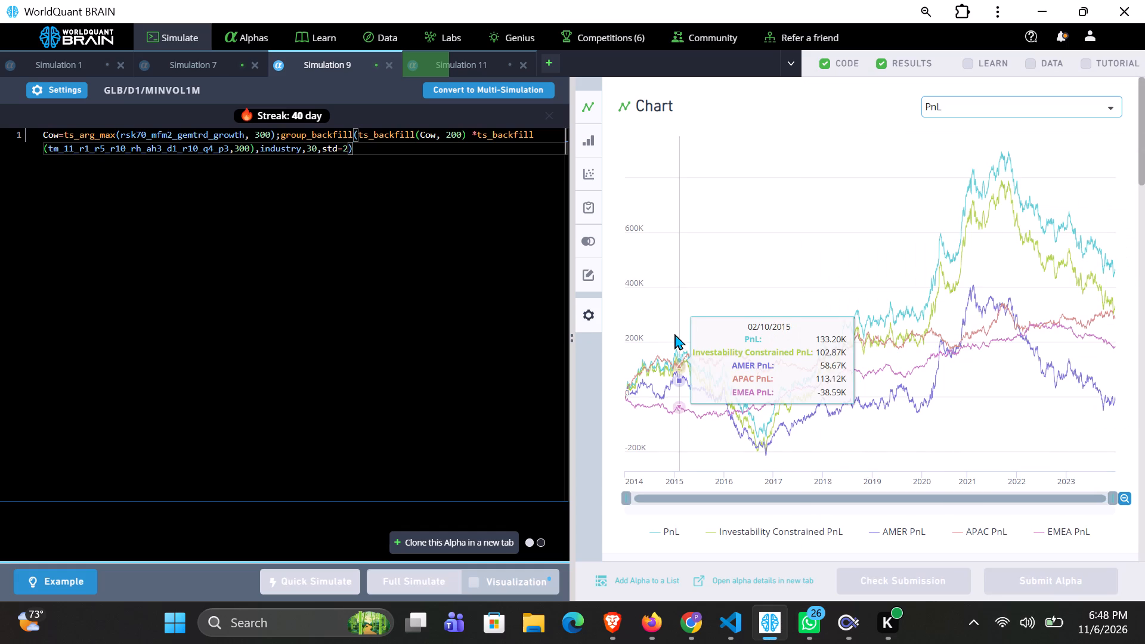
Change Simulation 9's neutralization setting to RAM and apply the settings.
click(80, 88)
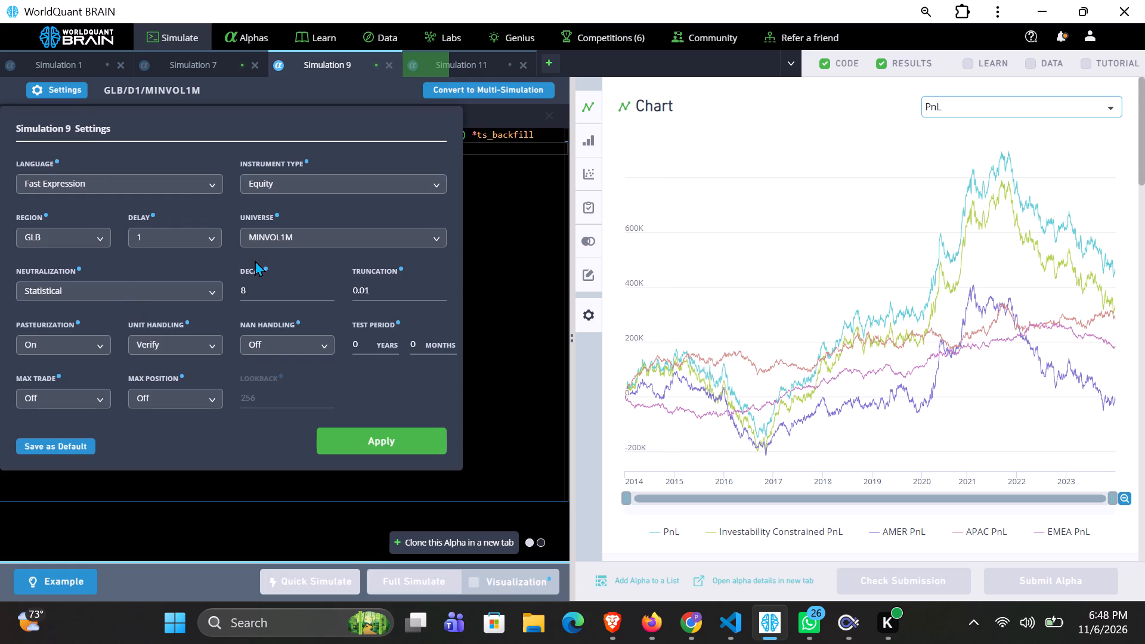
click(157, 291)
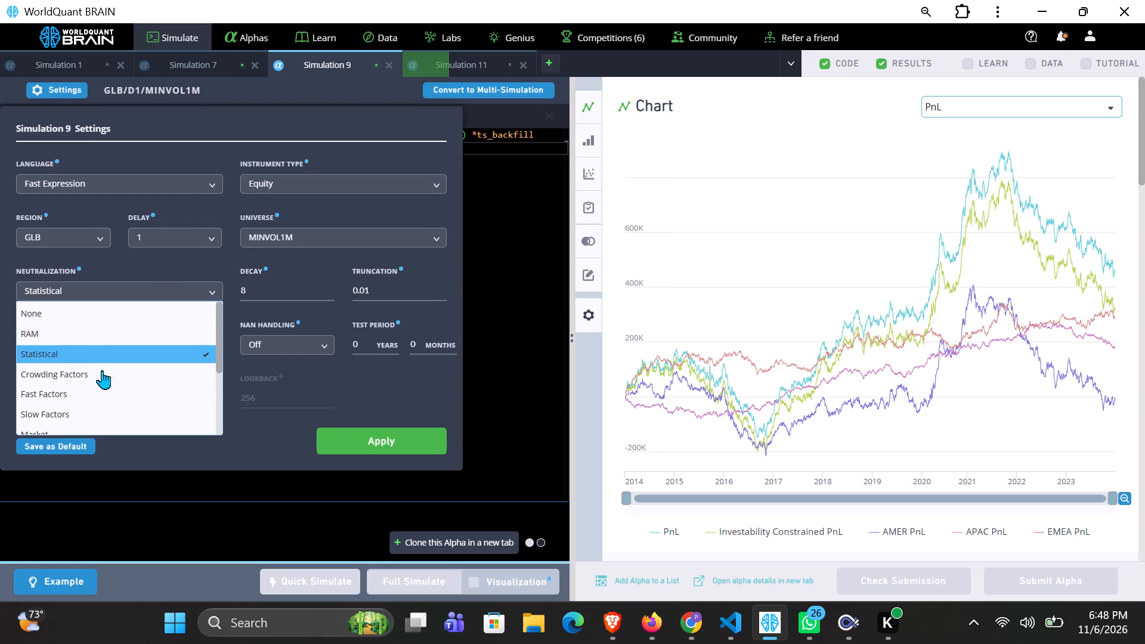
click(91, 335)
click(343, 438)
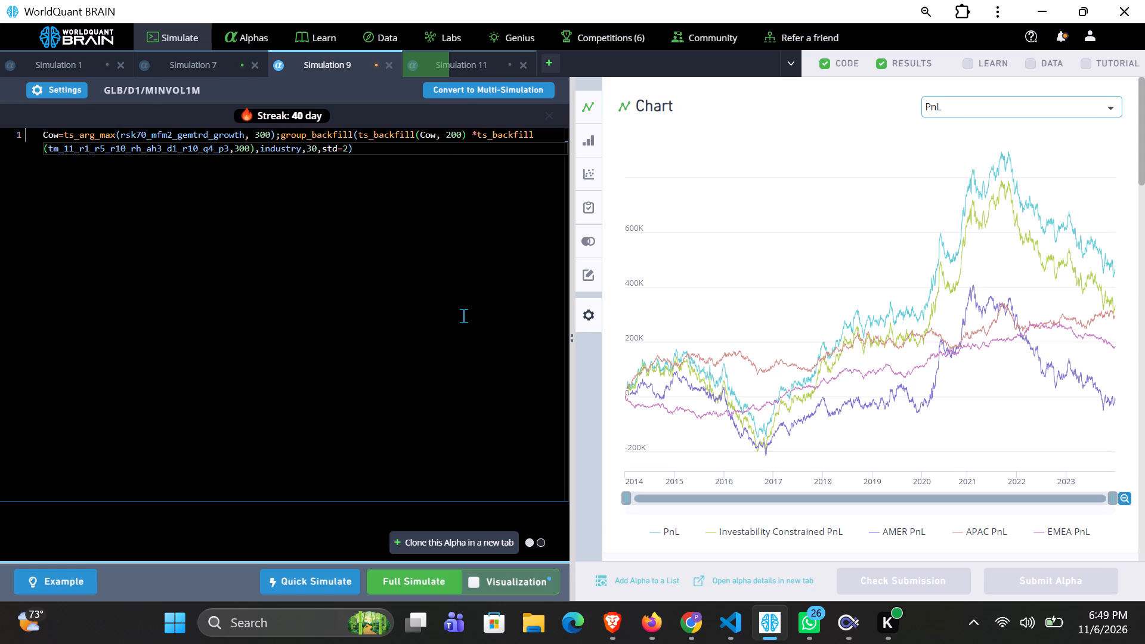
Set both the ts_arg_max lookback and the ts_backfill lookback on tm_11_r1_r5_r10_rh_ah3_d1_r10_q4_p3 to 350 in Simulation 9's expression.
click(268, 131)
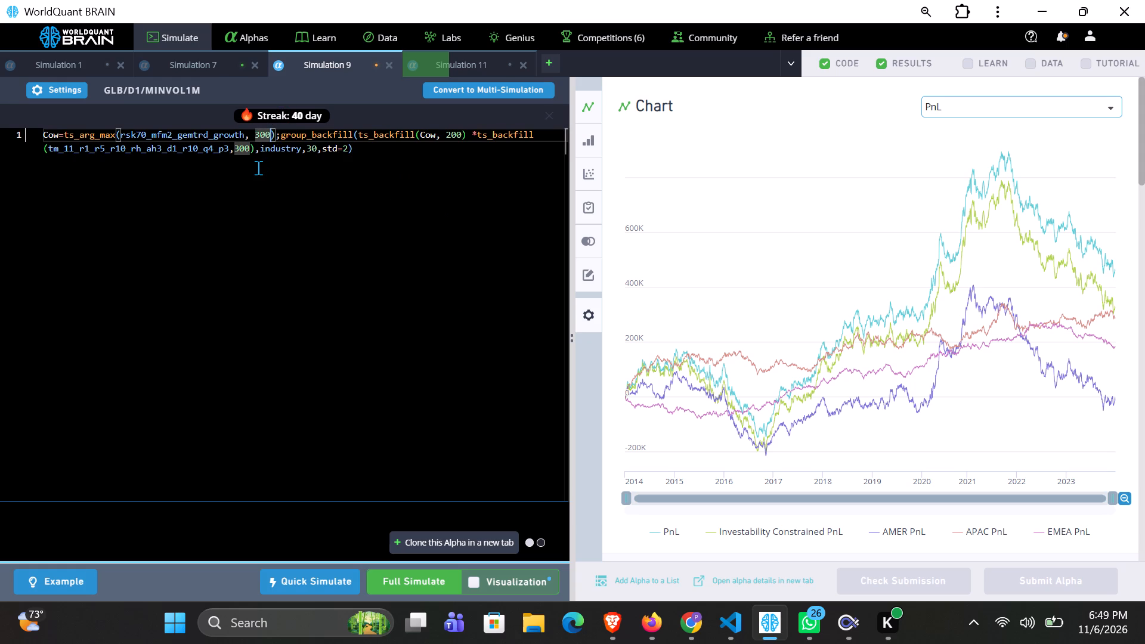
key(BackSpace)
key(BackSpace)
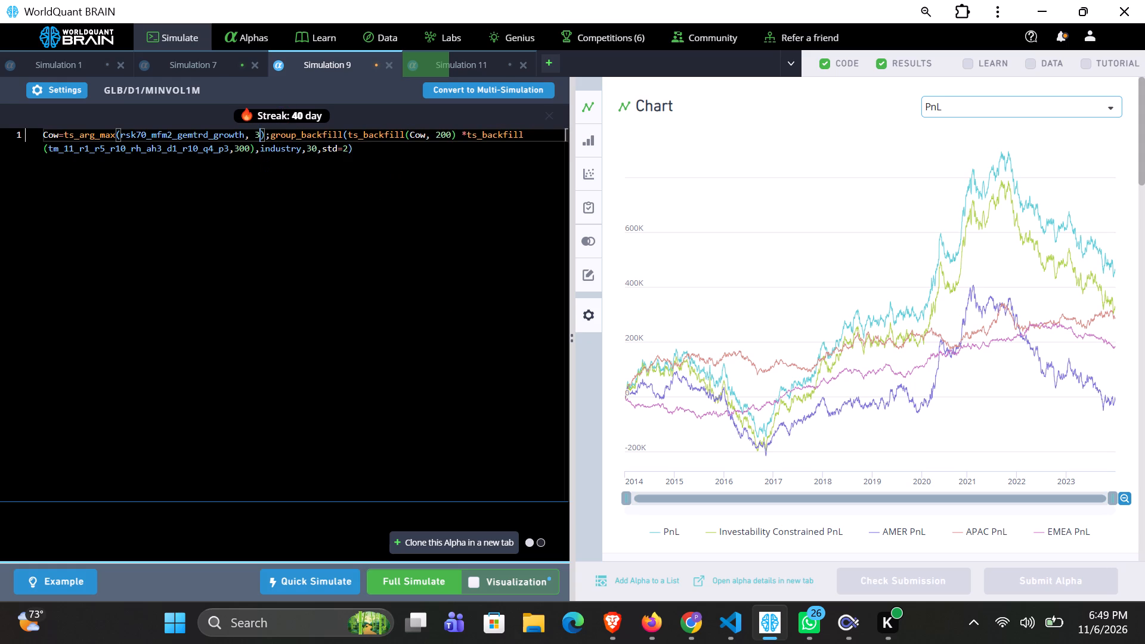
text(50)
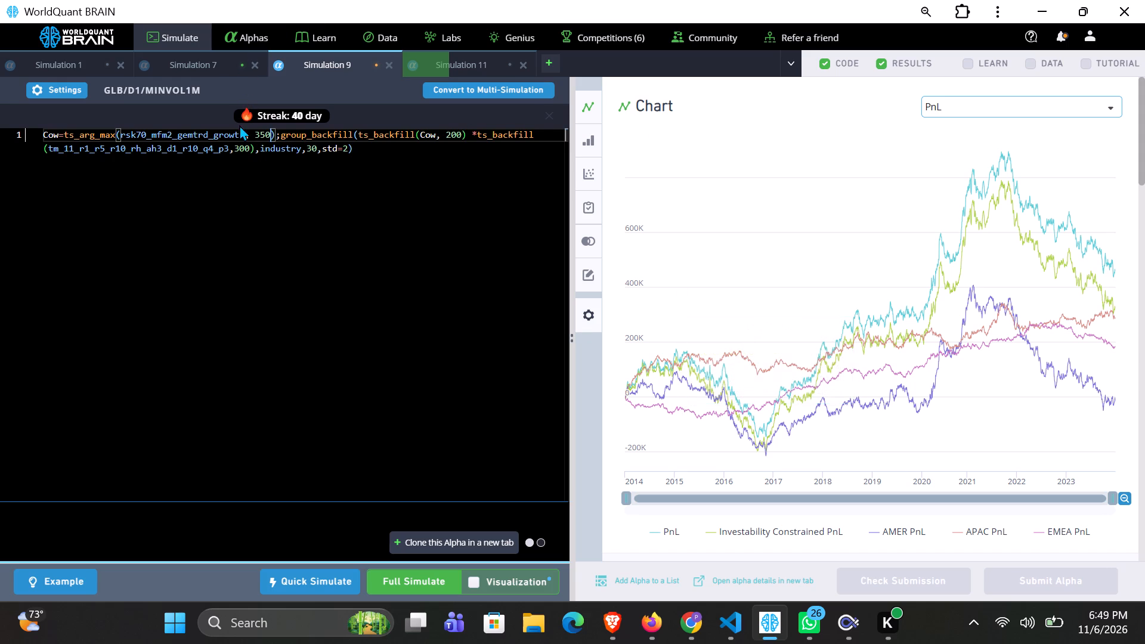
click(247, 145)
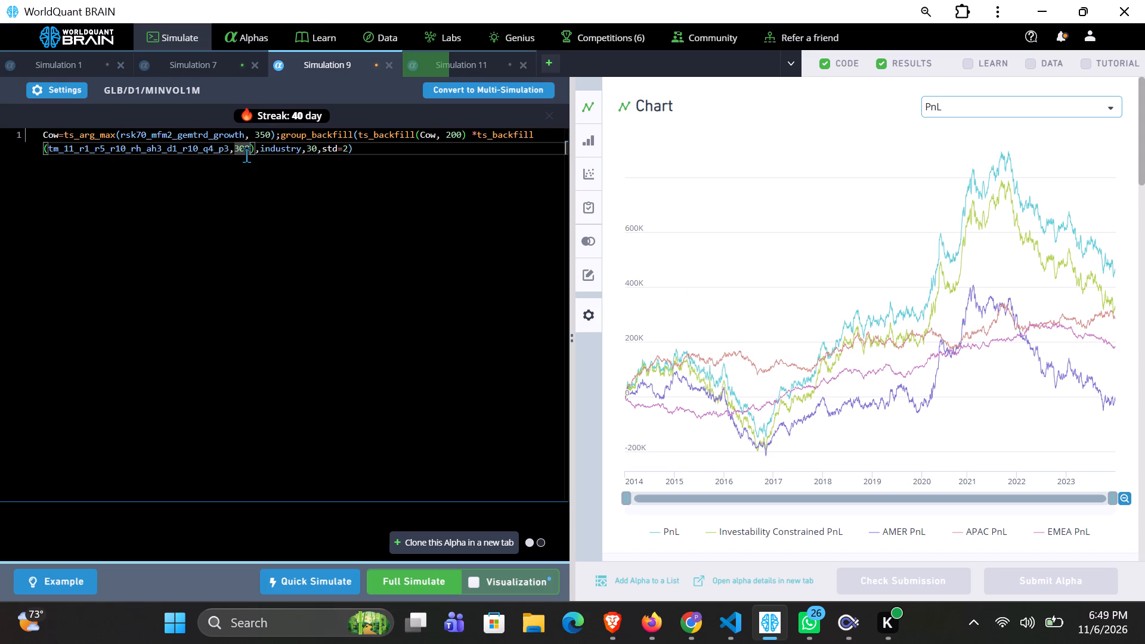
key(BackSpace)
key(BackSpace)
text(50)
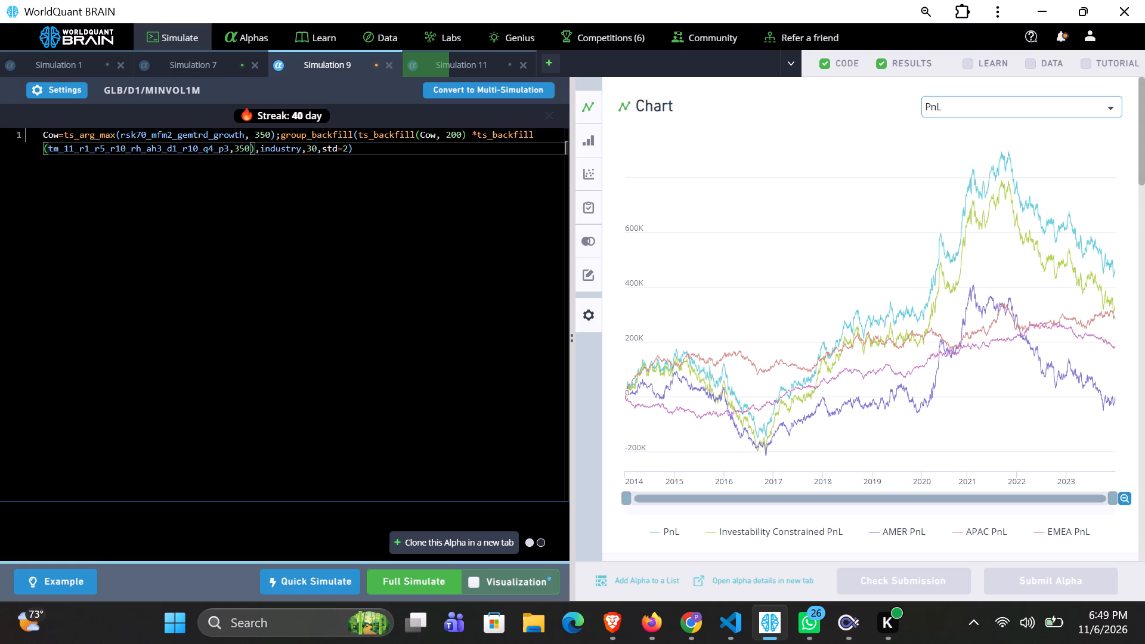
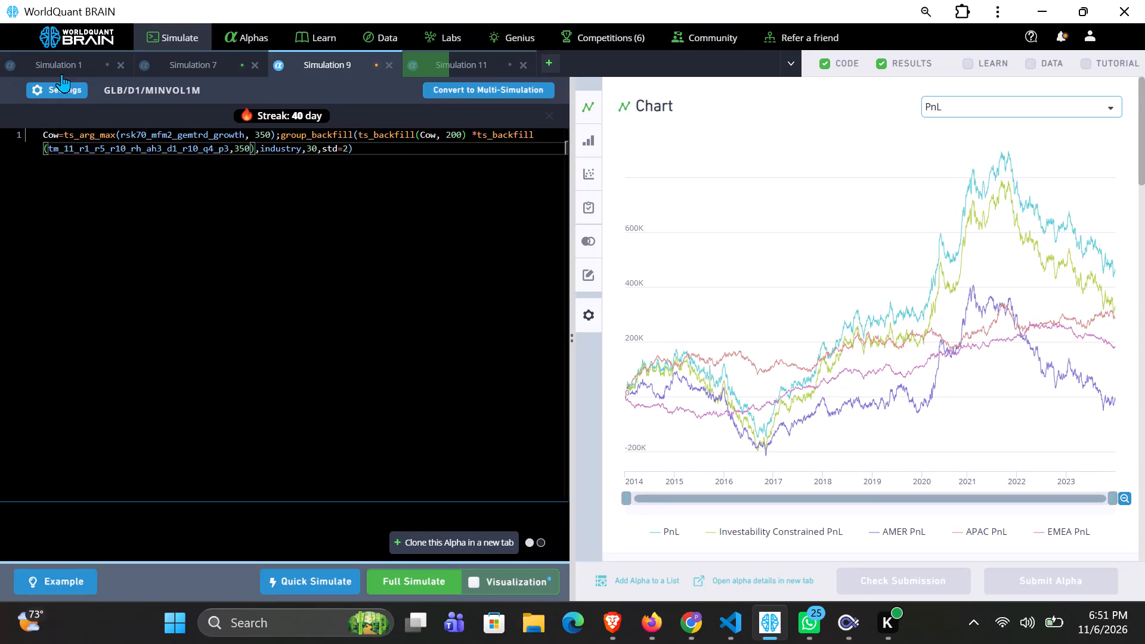
Set Simulation 9's neutralization to Subindustry and apply the settings.
drag(67, 82, 62, 85)
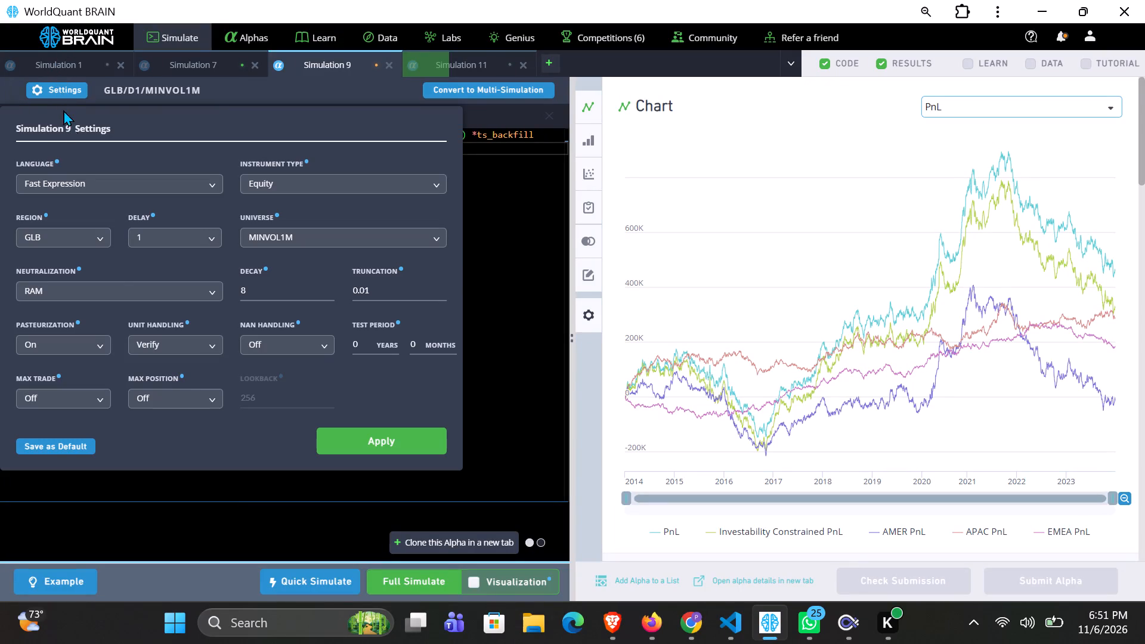
drag(133, 297, 132, 292)
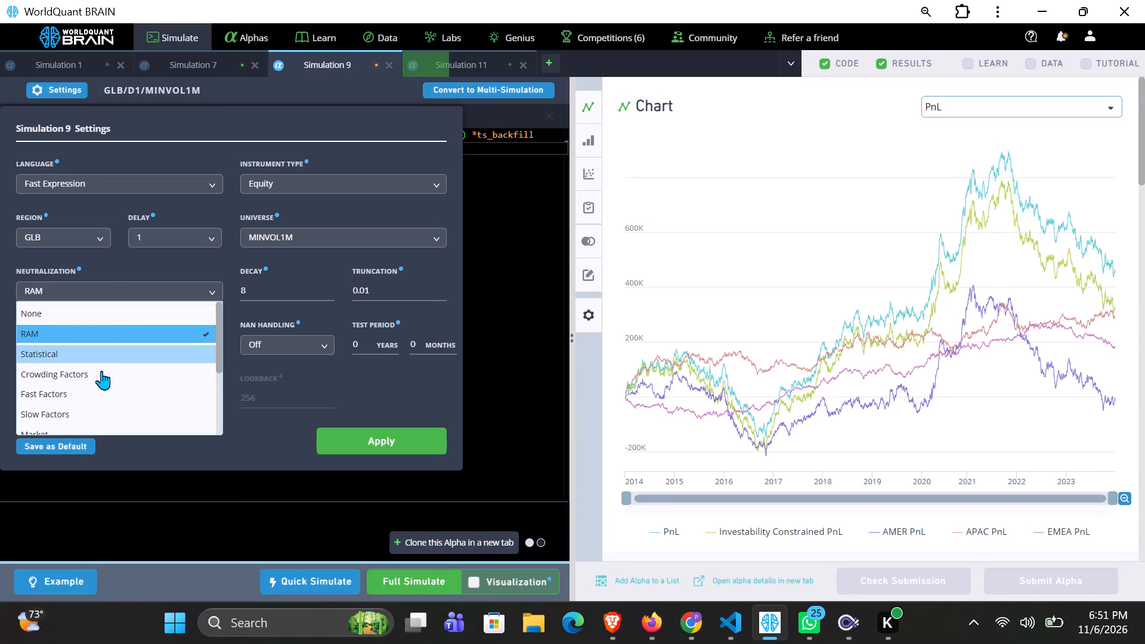
scroll(113, 356, down, 2)
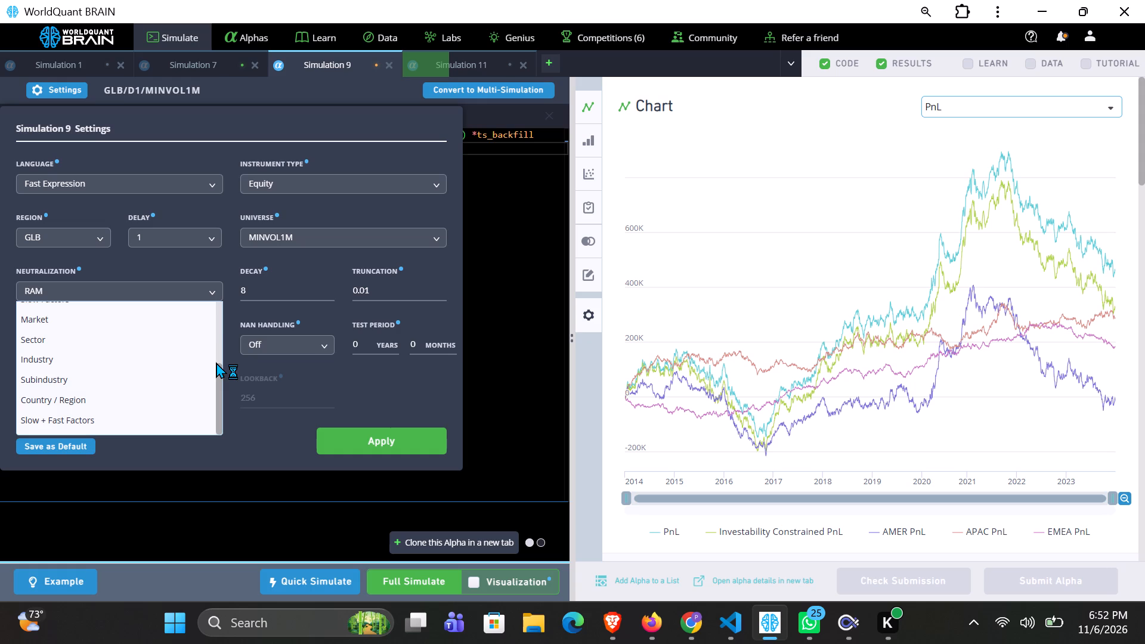
click(98, 383)
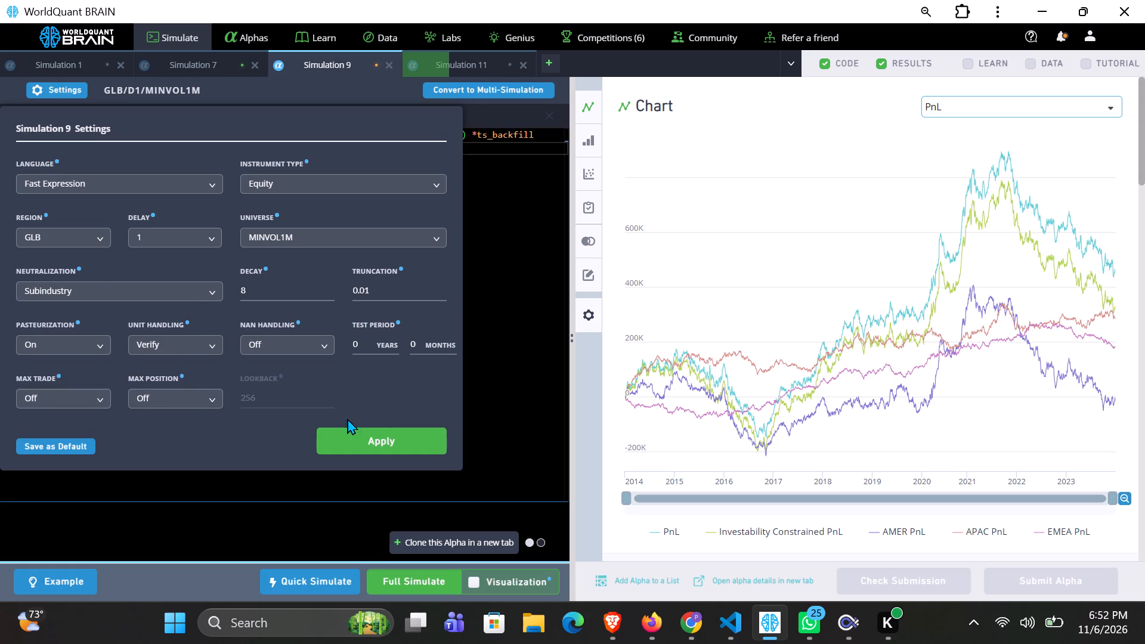
click(363, 456)
click(370, 442)
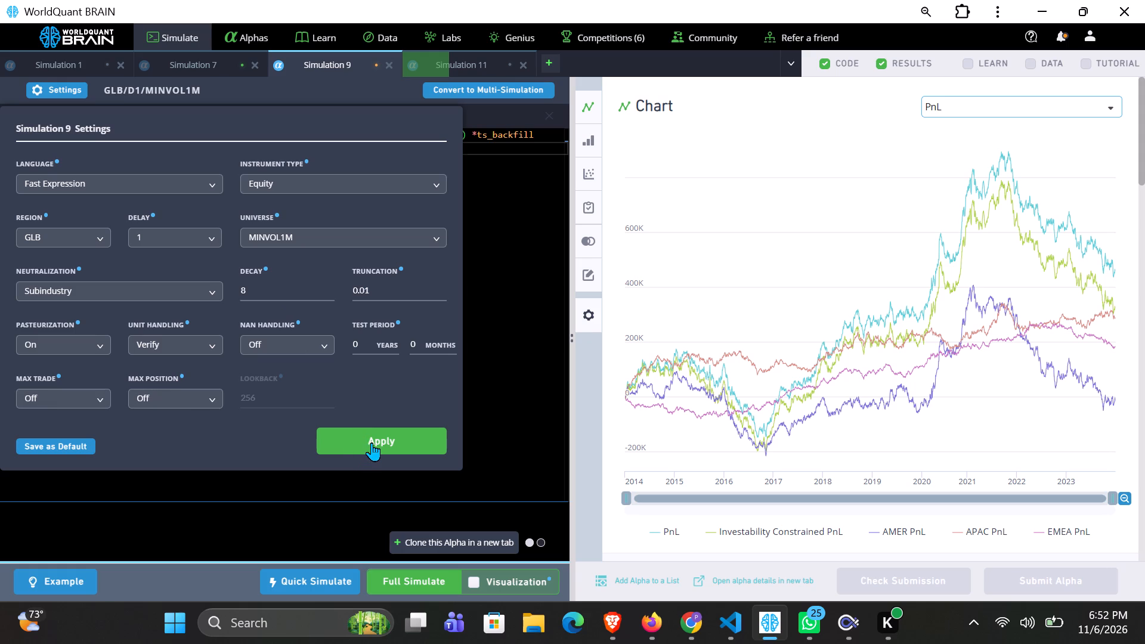
click(370, 442)
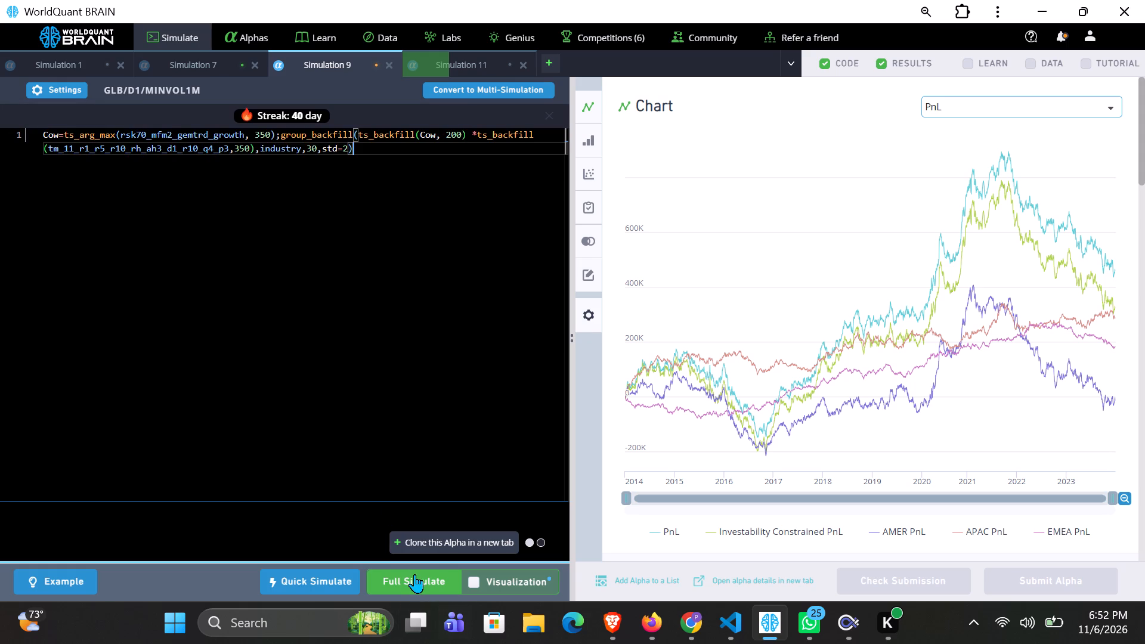
Run a full simulation of the Simulation 9 alpha with its updated expression and settings.
drag(417, 574, 428, 570)
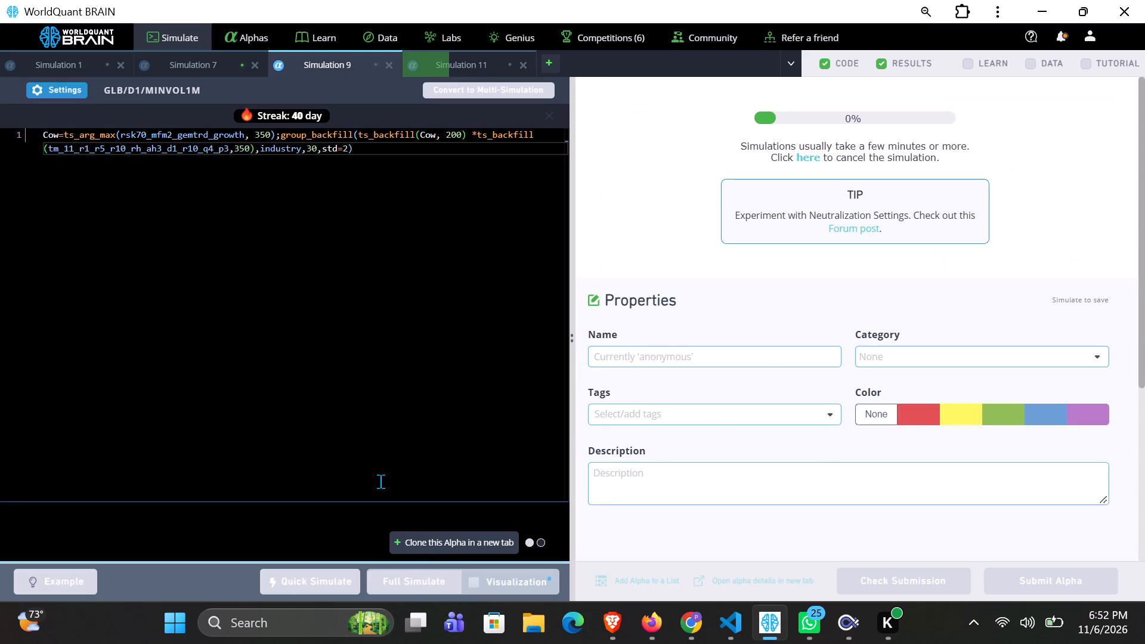
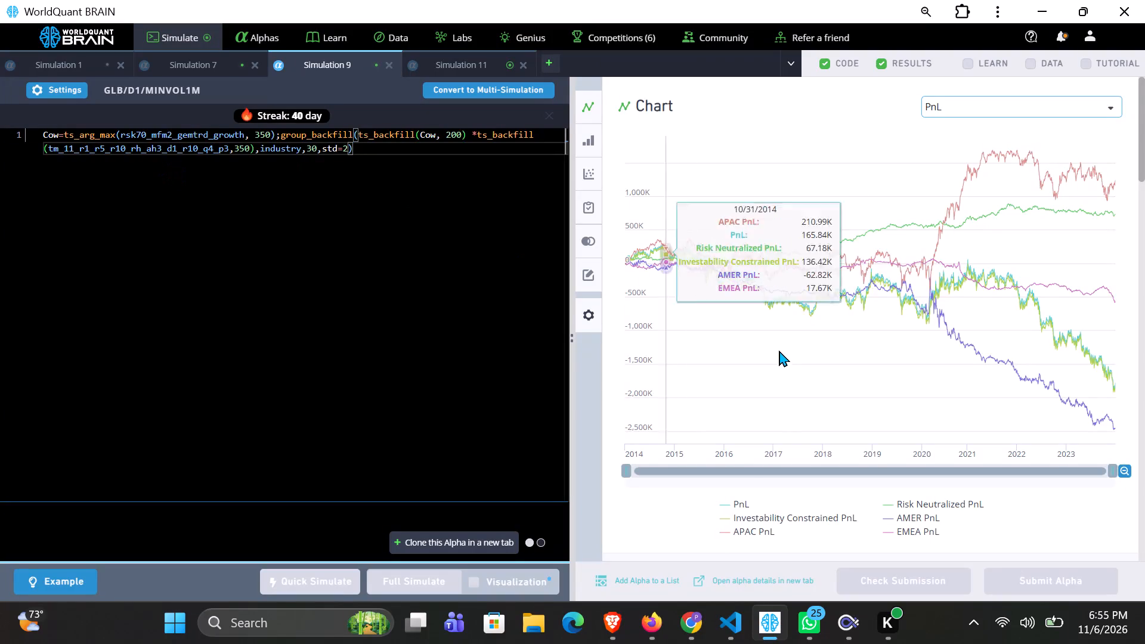
Set Simulation 9's truncation to 0.04 and apply the settings.
scroll(789, 339, down, 2)
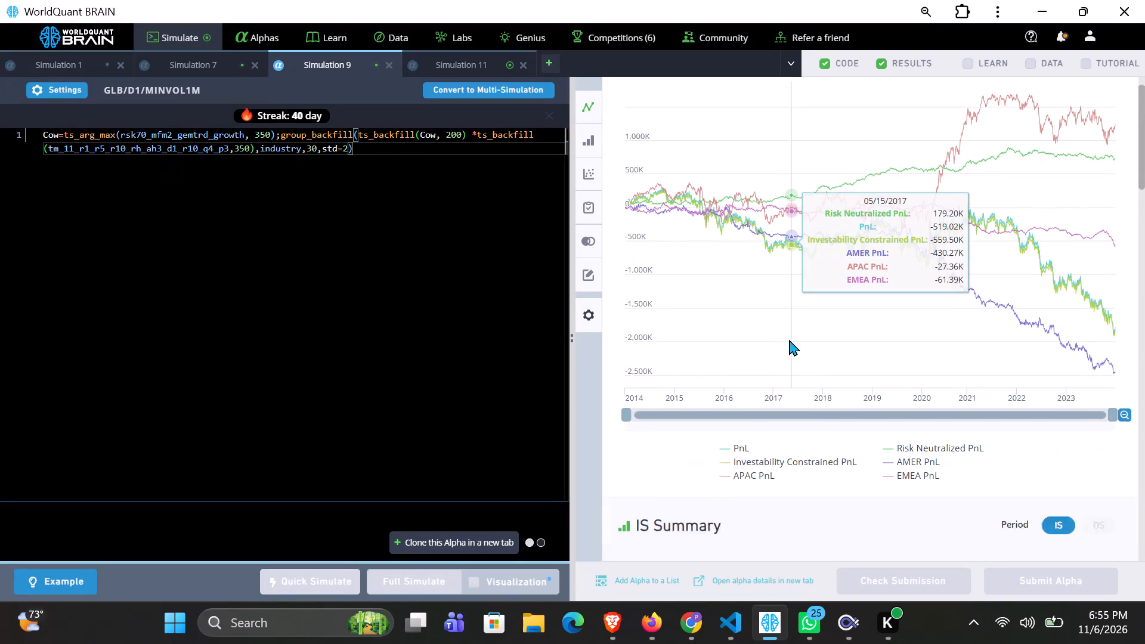
scroll(789, 339, up, 2)
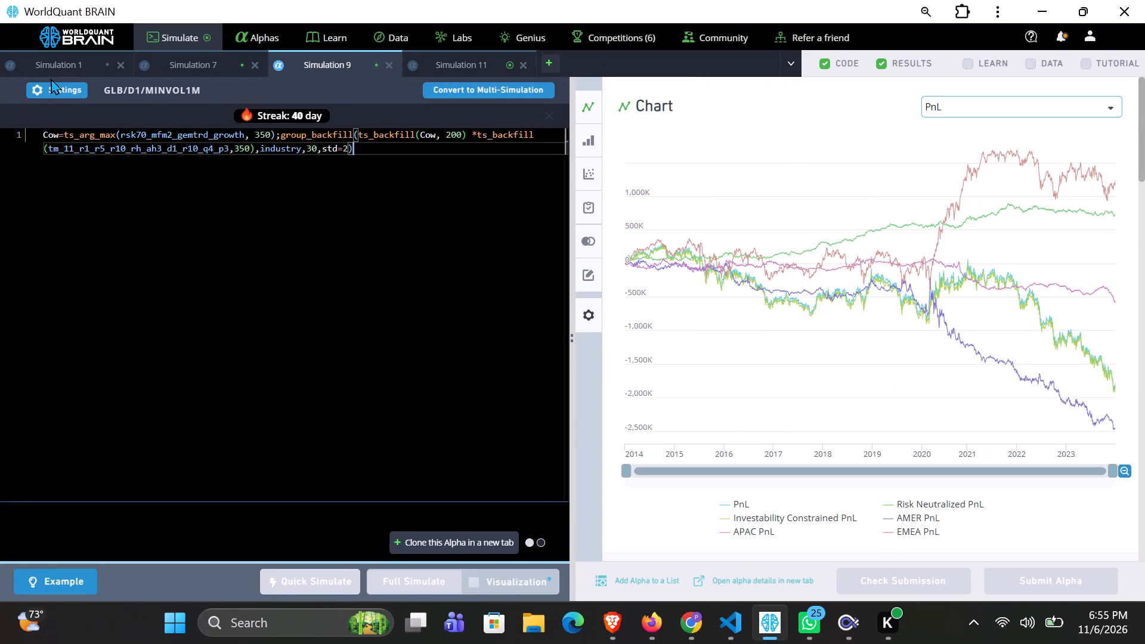
click(64, 89)
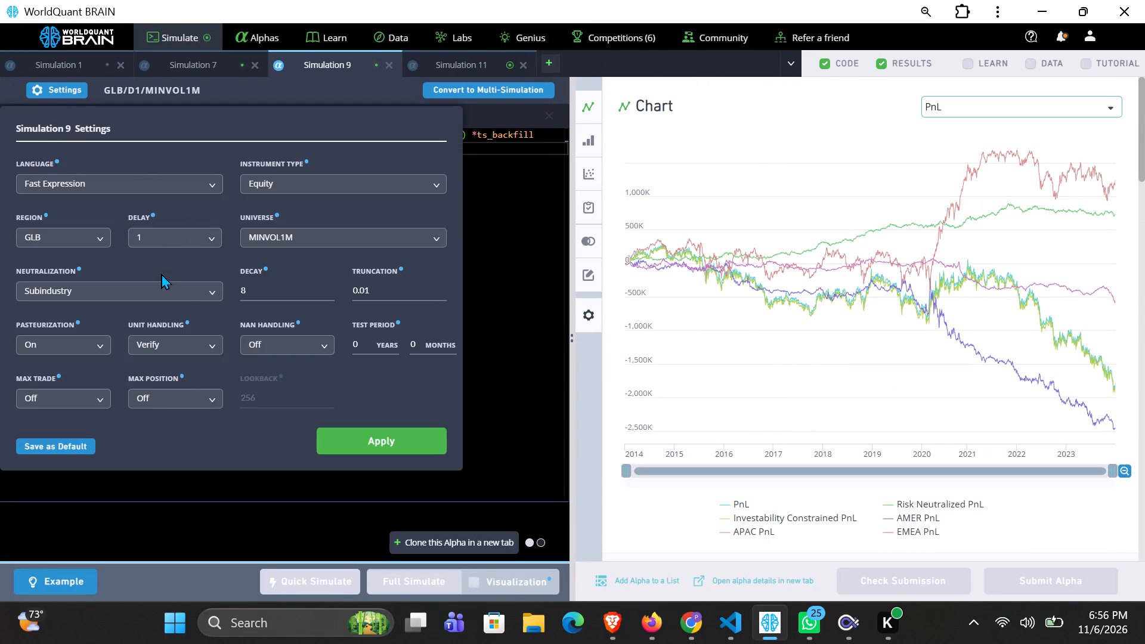
click(181, 296)
click(390, 287)
key(BackSpace)
key(4)
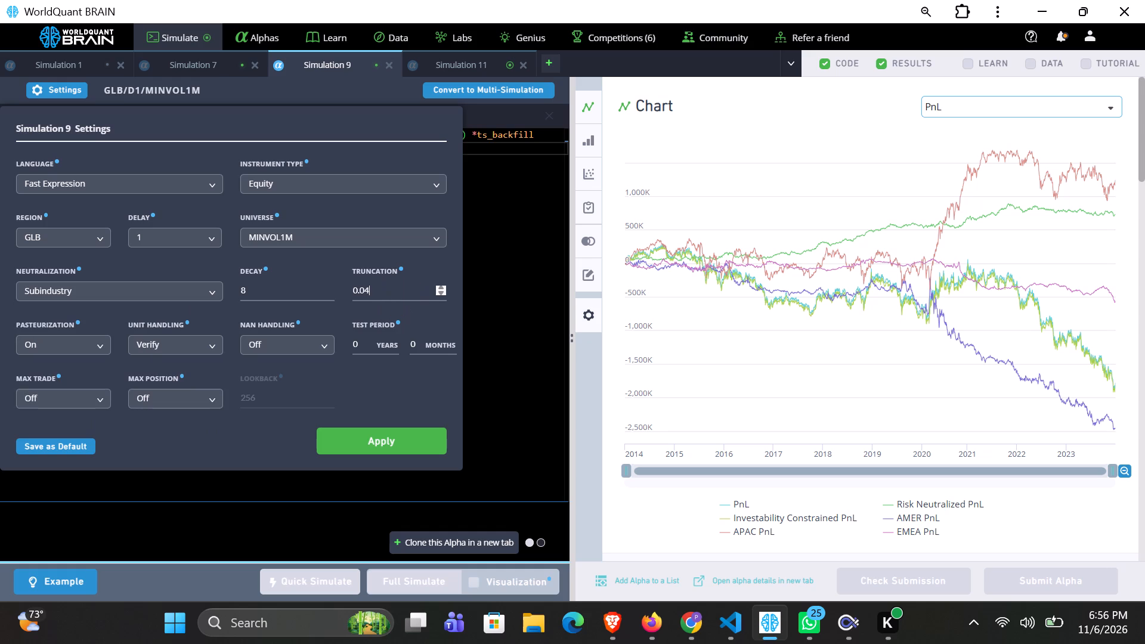
click(398, 440)
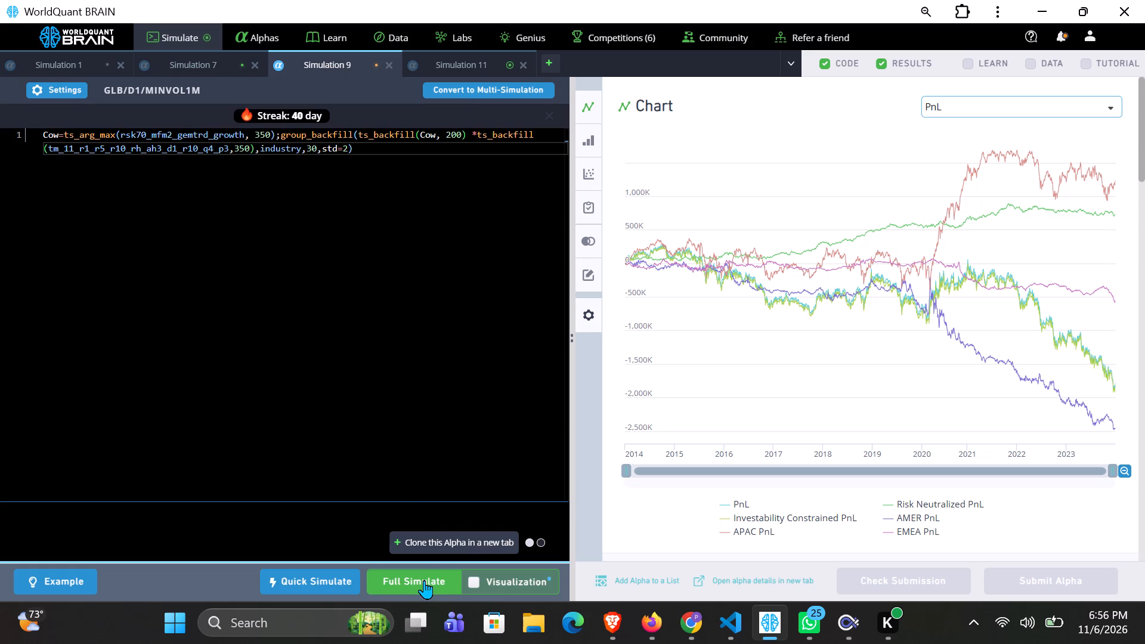
Run a full simulation of the Simulation 9 alpha with the new truncation.
click(424, 580)
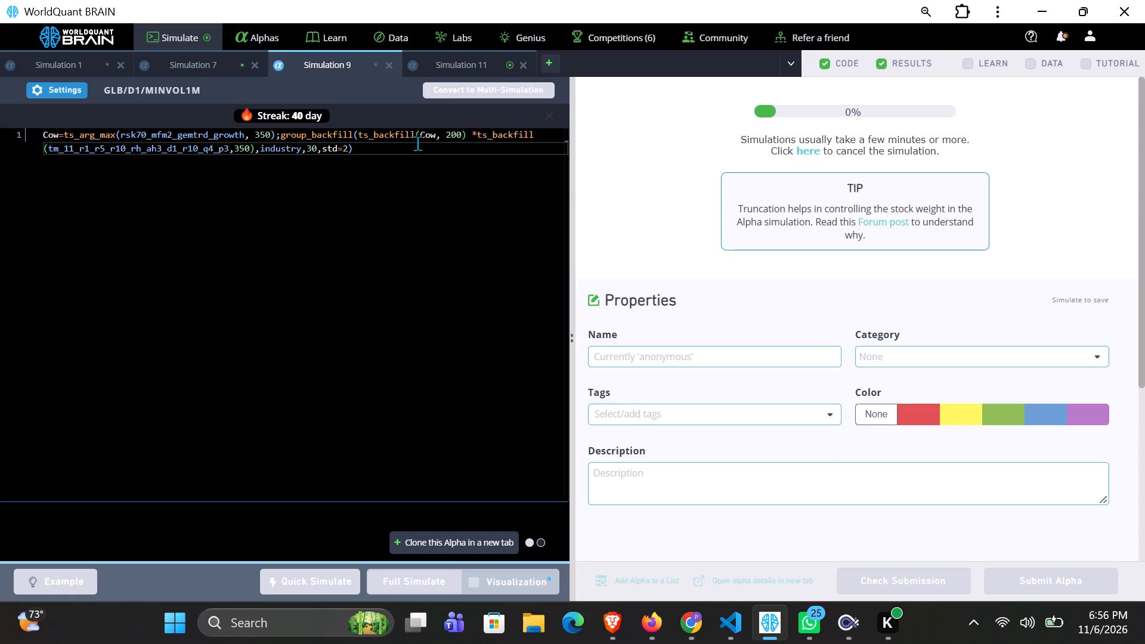
In Simulation 11's expression, replace the ts_scale operator on tm_11_r1_r5_r10_rh_ah3_d1_r10_q4_p3 with ts_mean.
click(447, 67)
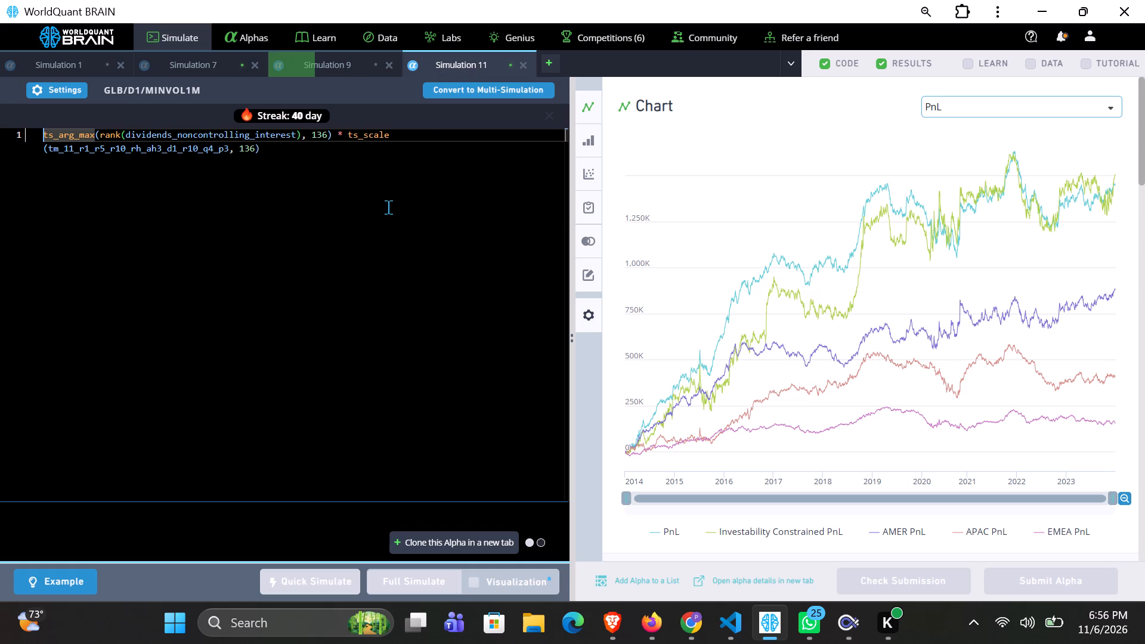
click(410, 137)
key(BackSpace)
key(BackSpace)
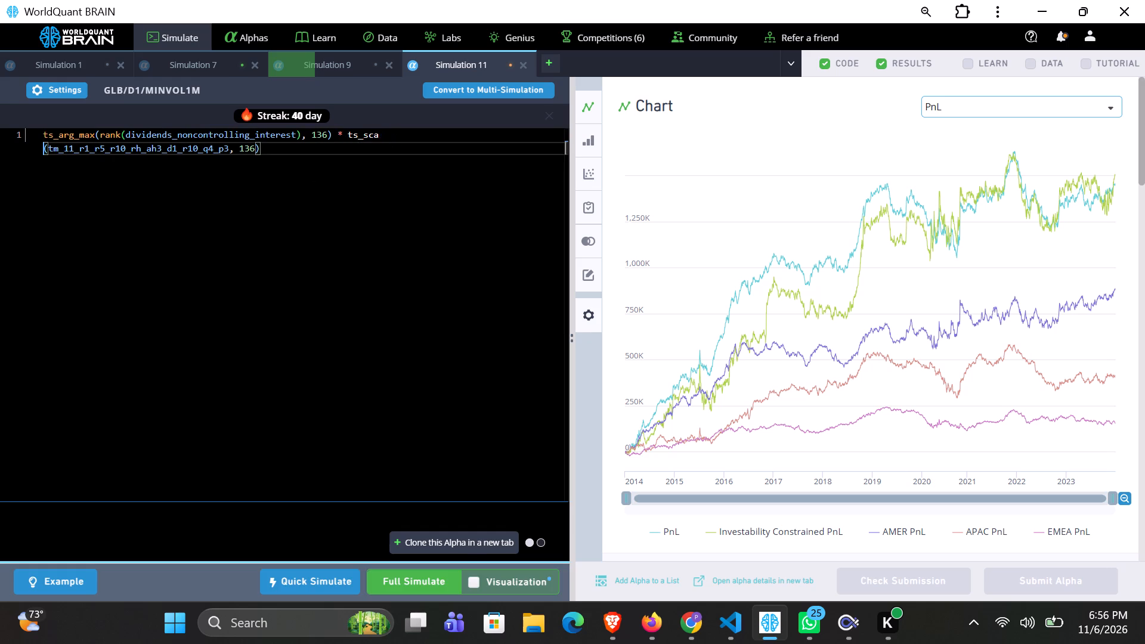
key(BackSpace)
key(BackSpace)
key(BackSpace)
text(mea)
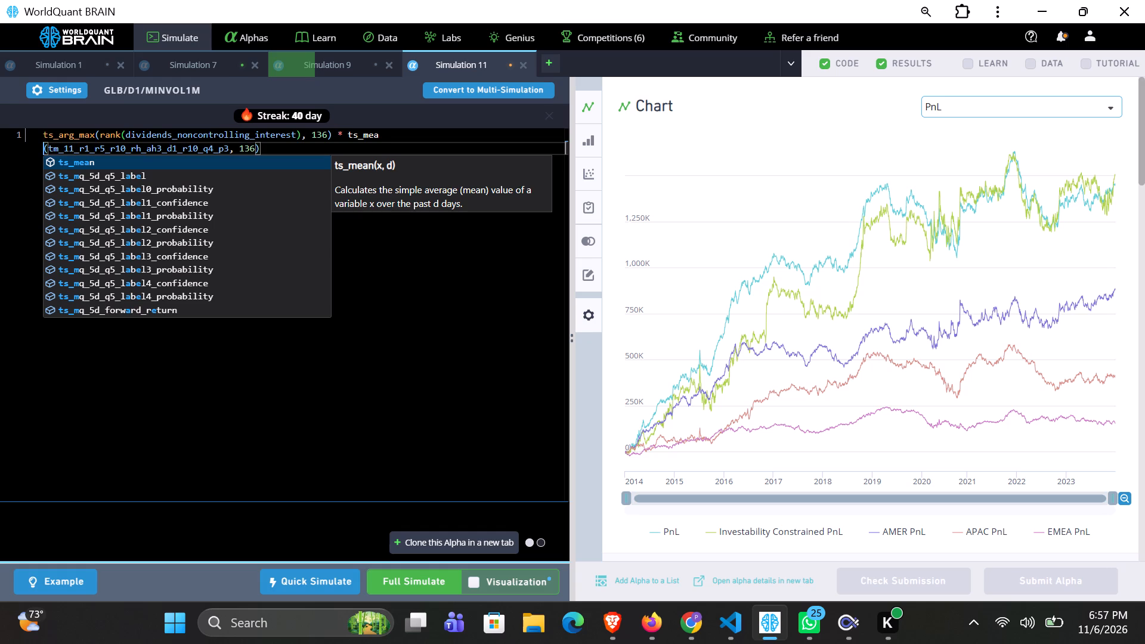
key(n)
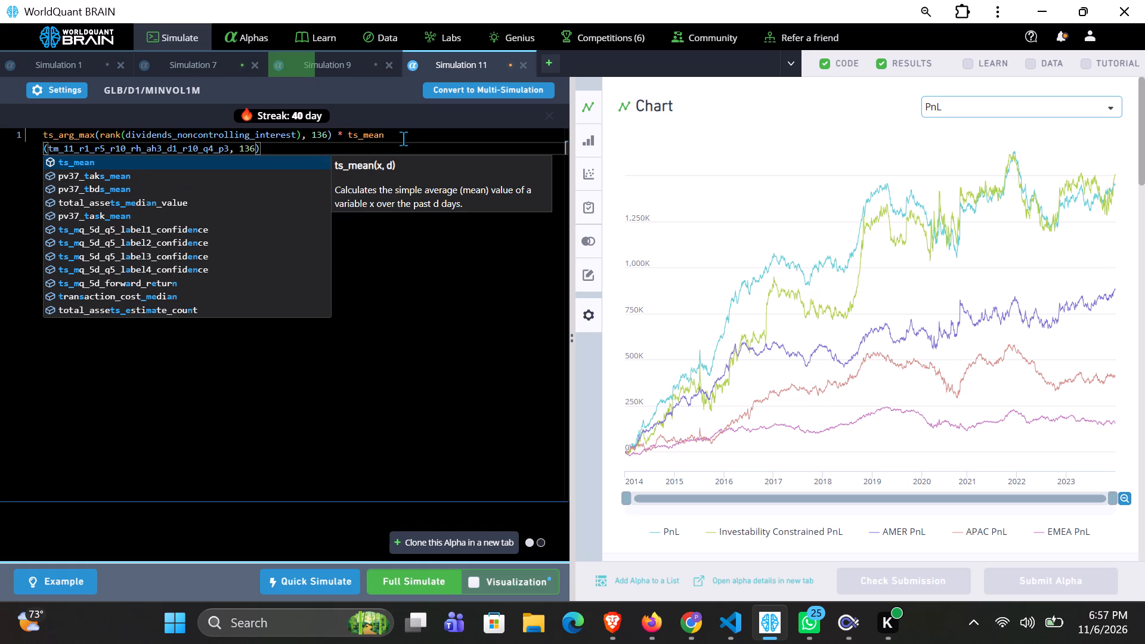
Run a full simulation of the Simulation 11 alpha with its edited expression.
click(418, 578)
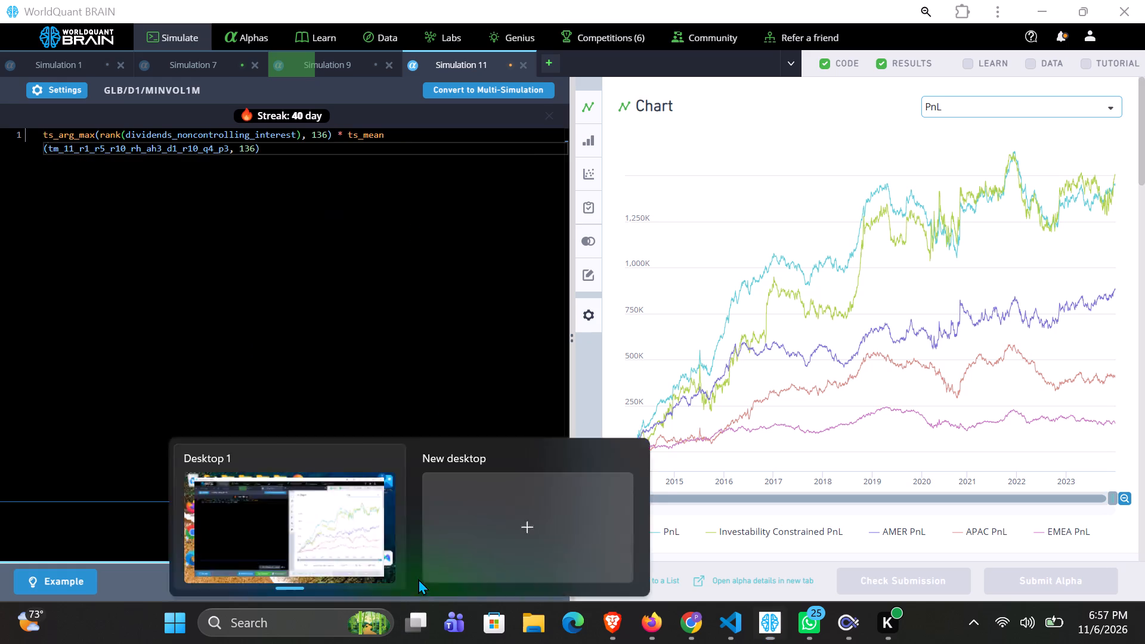
click(418, 578)
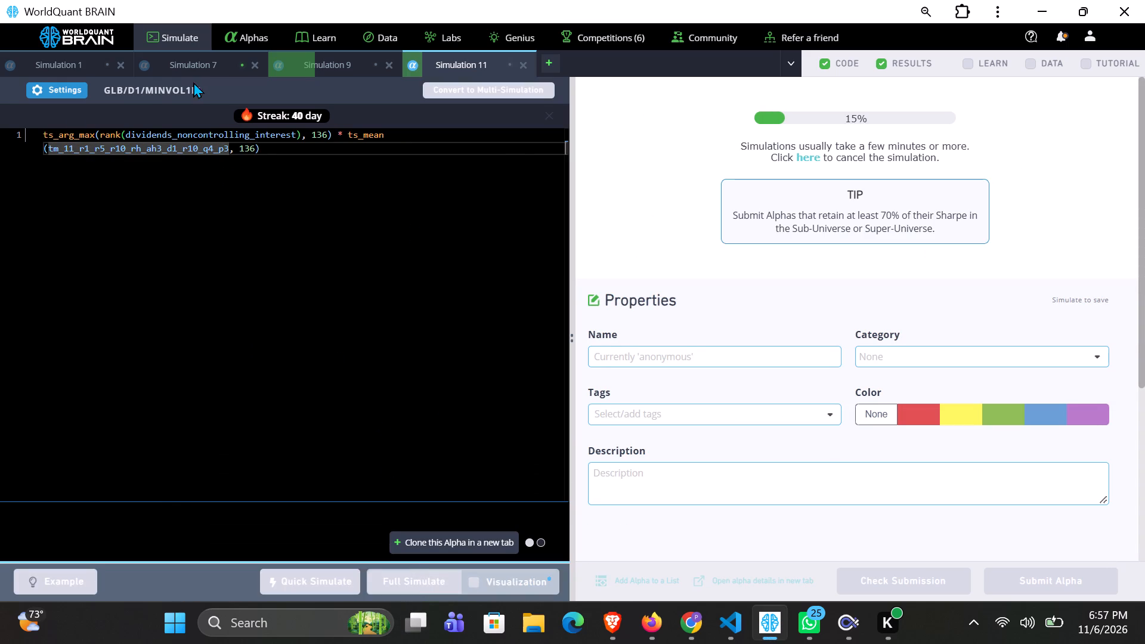
In Simulation 7's expression, replace the ts_mean operator on probability_third_quantile_five_day_bucket_two_3 with ts_decay_linear.
click(203, 64)
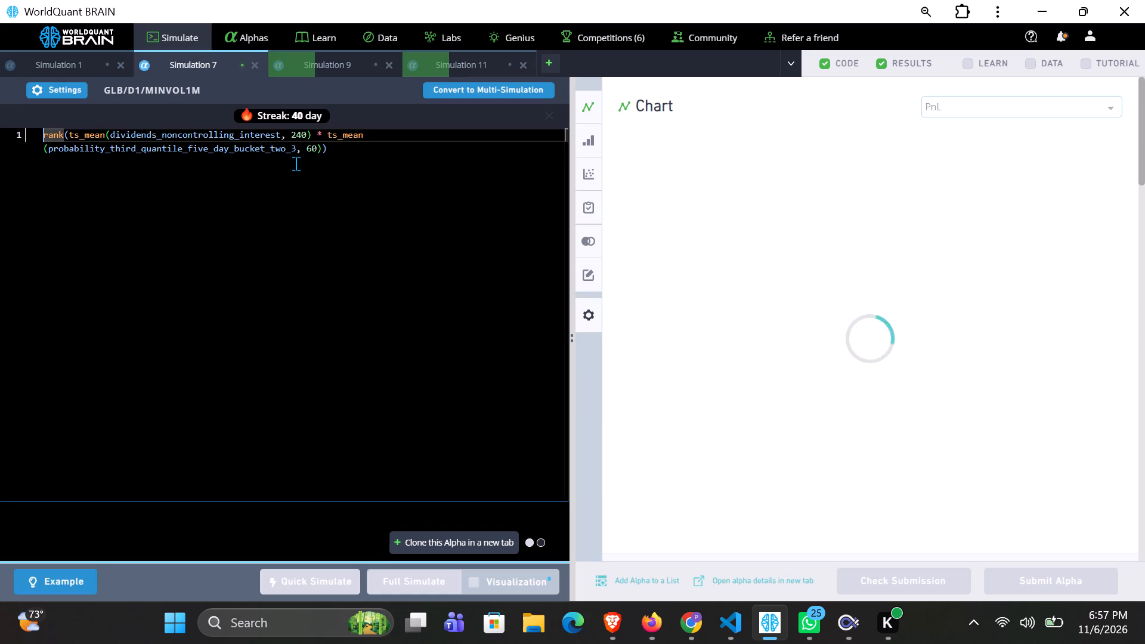
click(308, 135)
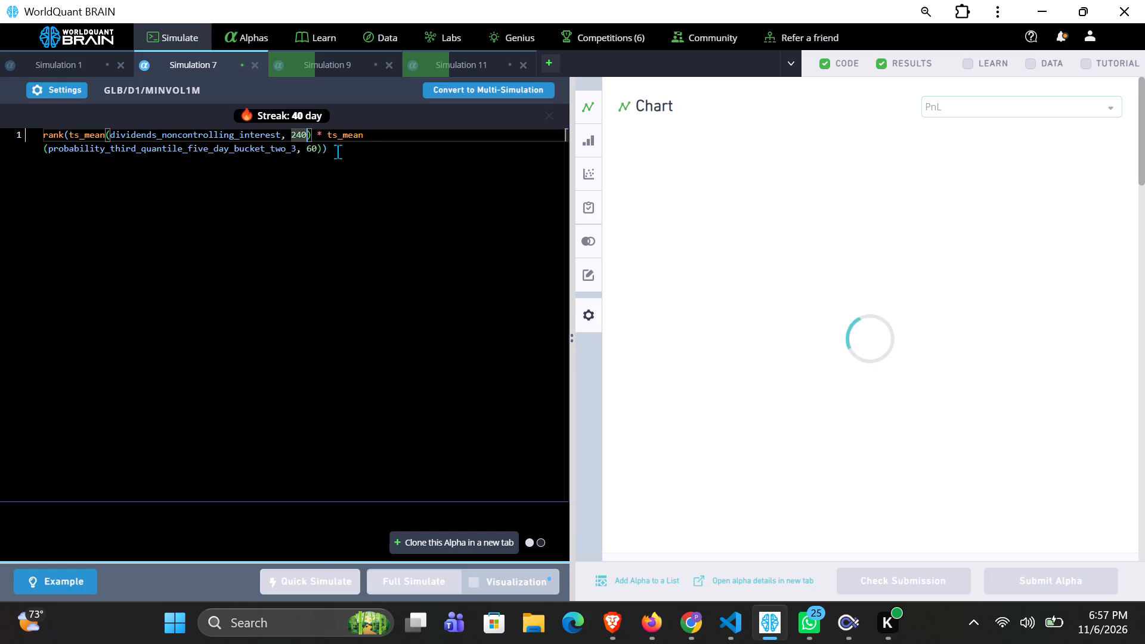
click(367, 135)
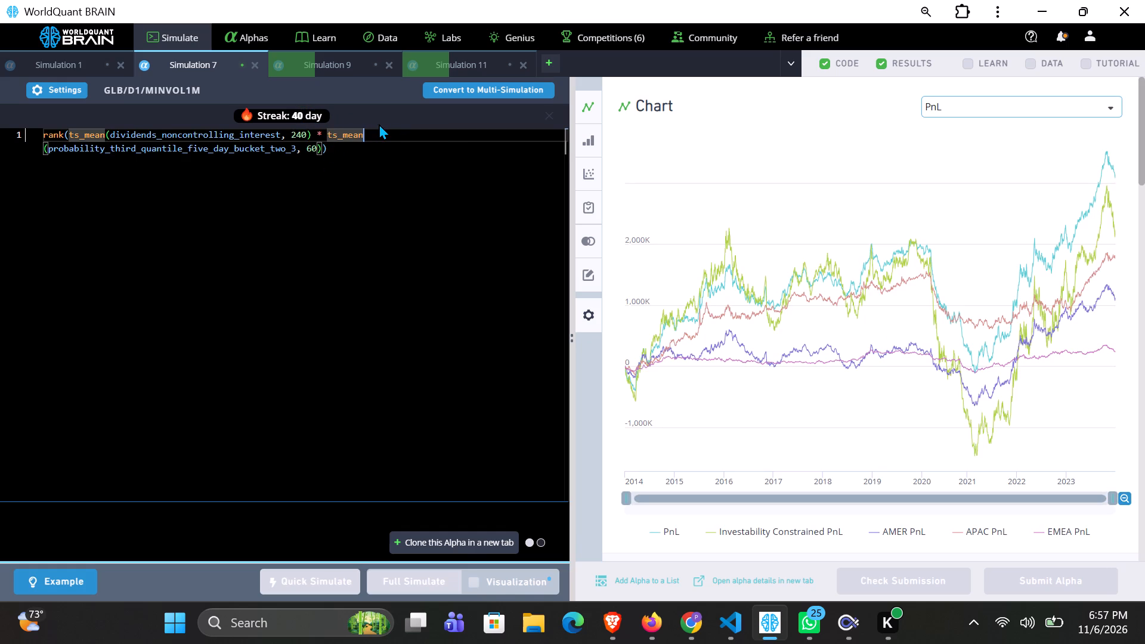
key(BackSpace)
key(BackSpace)
key(BackSpace)
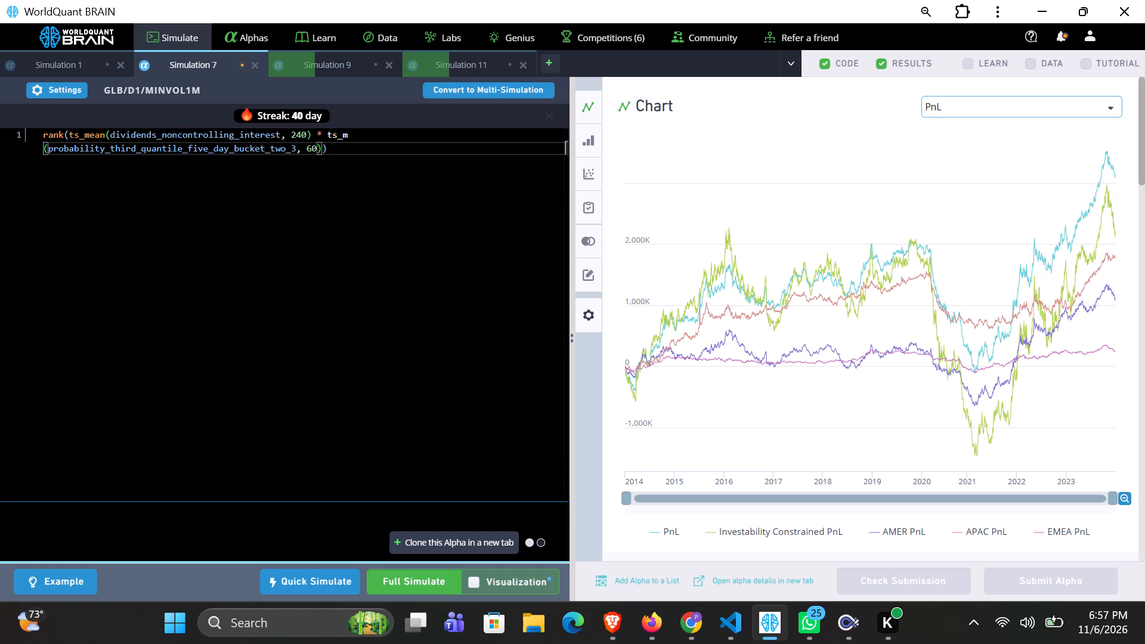
key(BackSpace)
text(devay)
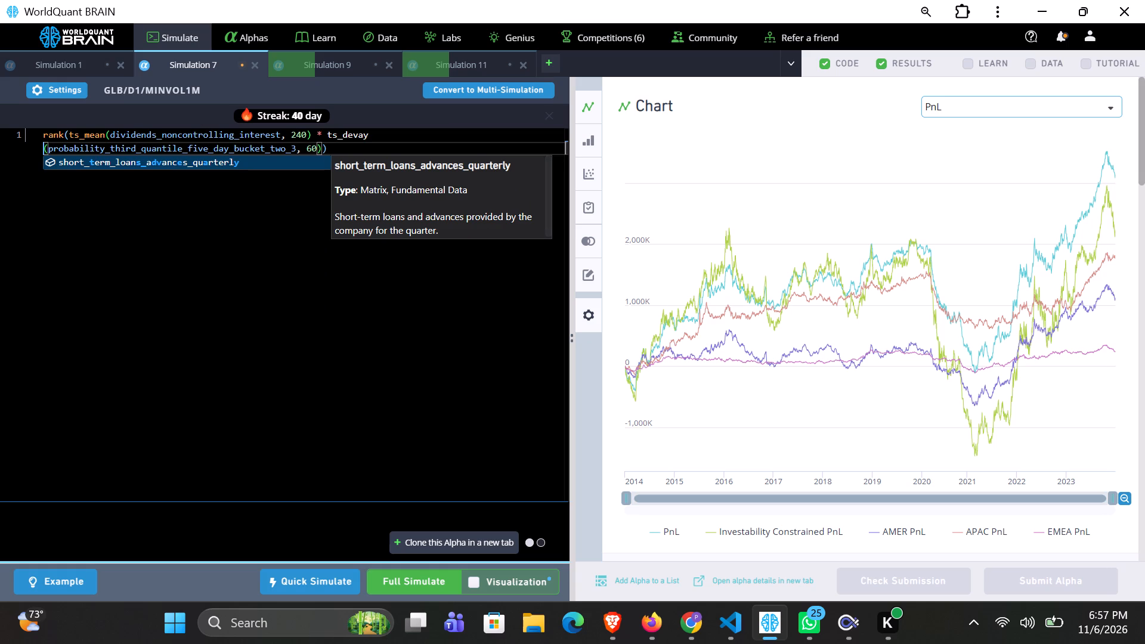
key(BackSpace)
key(BackSpace)
key(BackSpace)
text(cay)
key(minus)
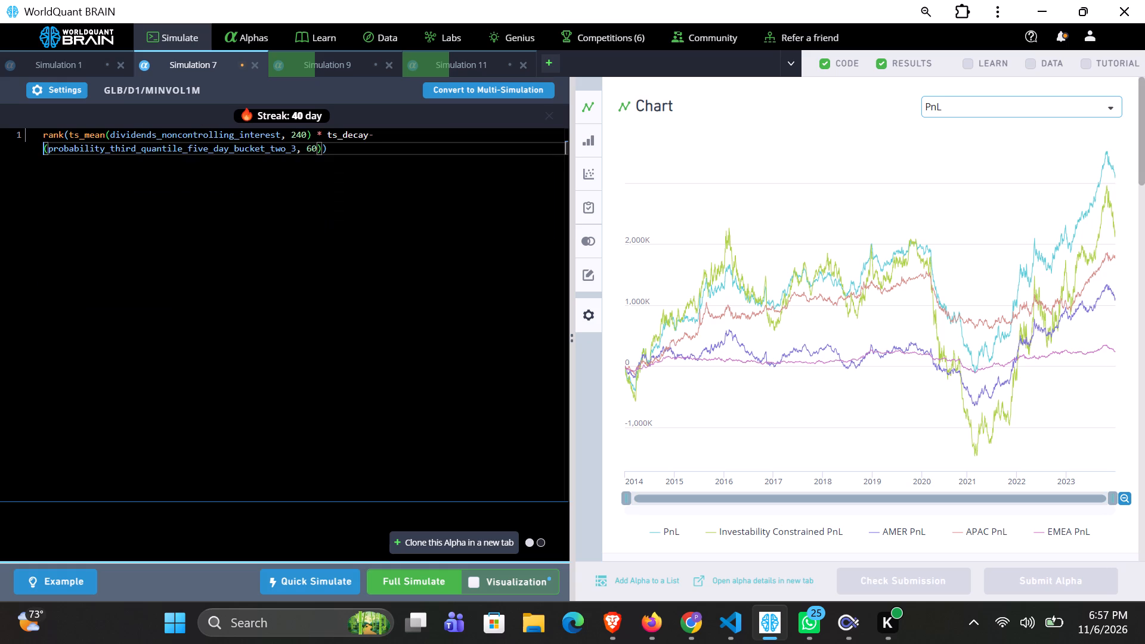
key(BackSpace)
key(BackSpace)
key(BackSpace)
key(shift+underscore)
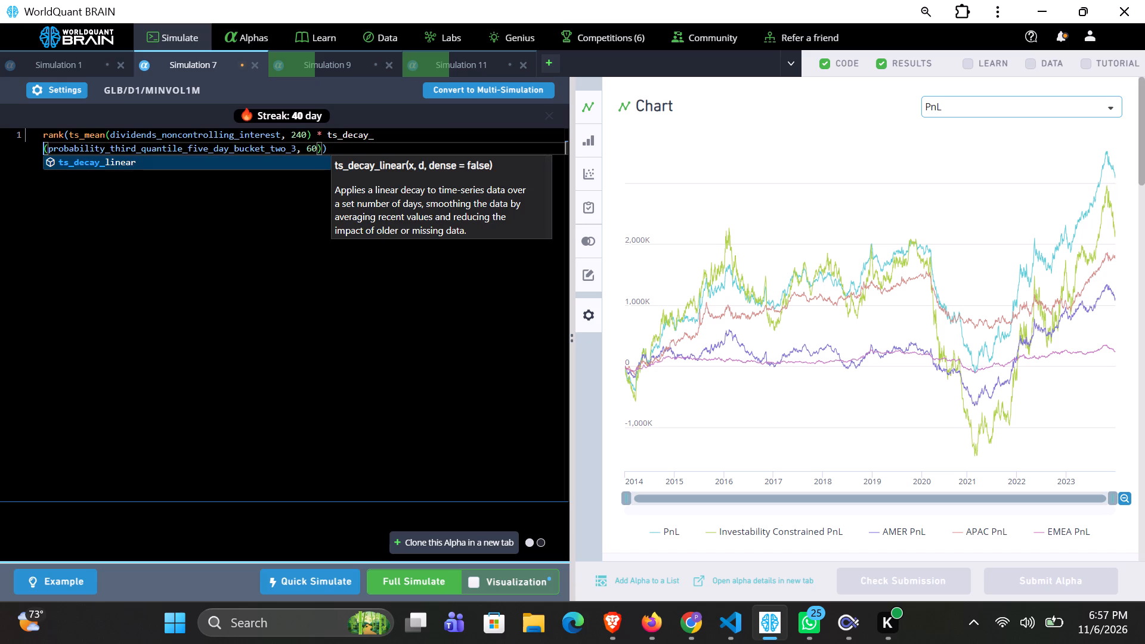
click(225, 155)
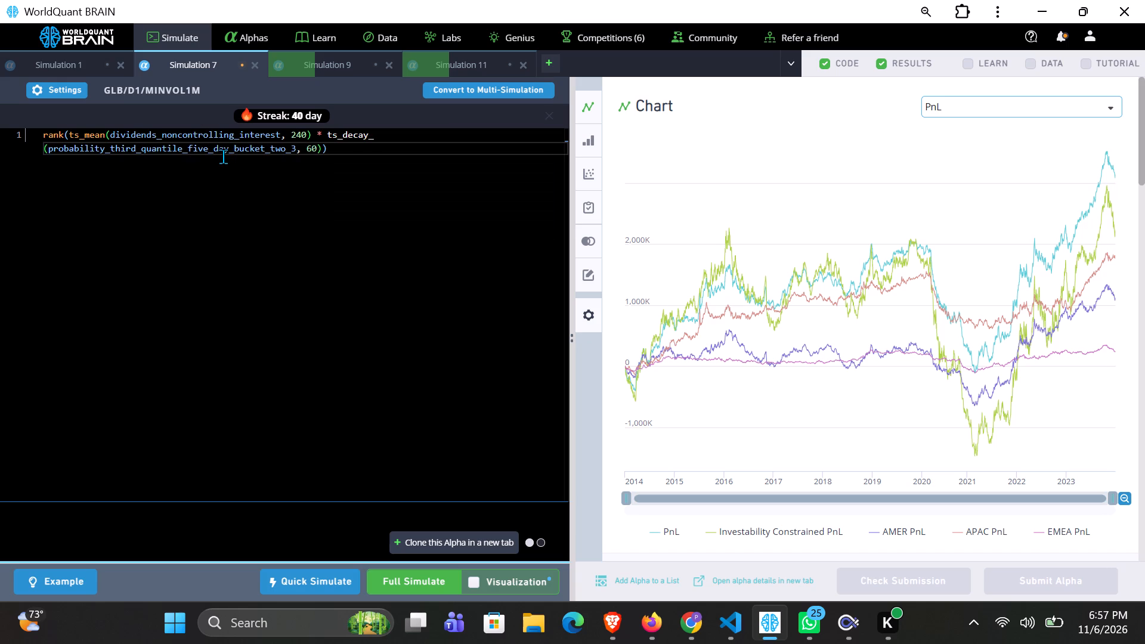
click(394, 134)
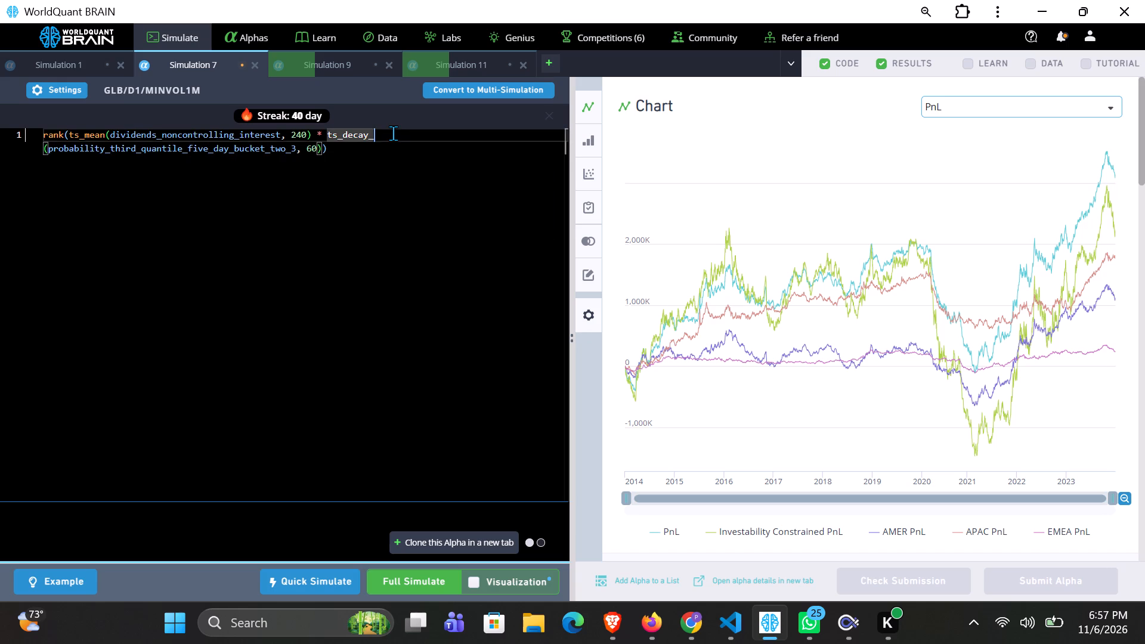
text(linear)
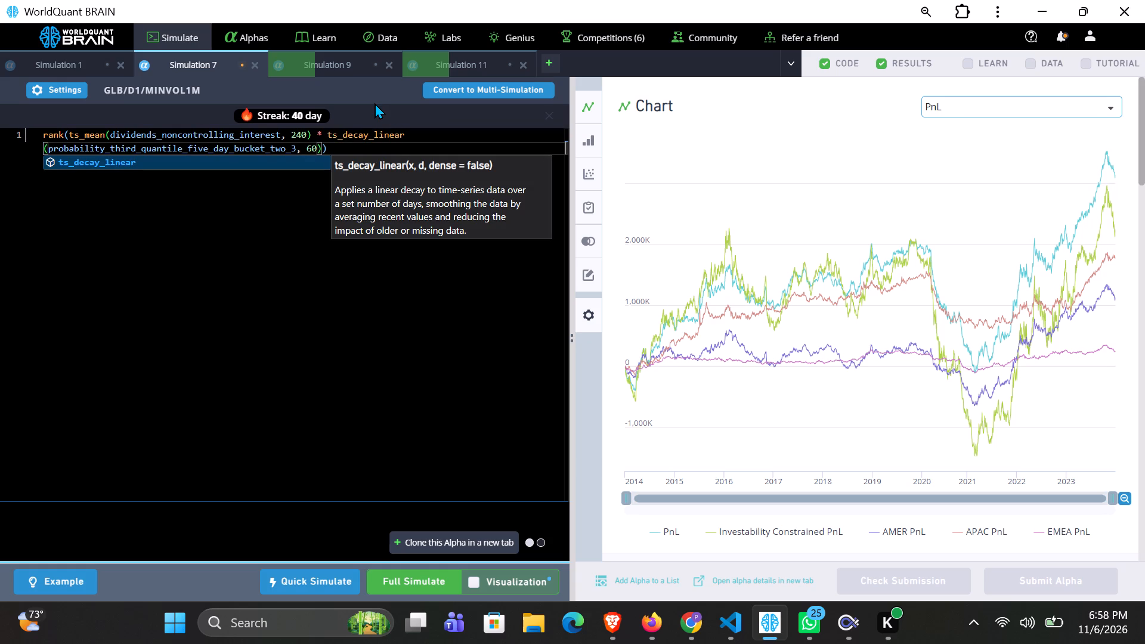
click(417, 137)
click(417, 137)
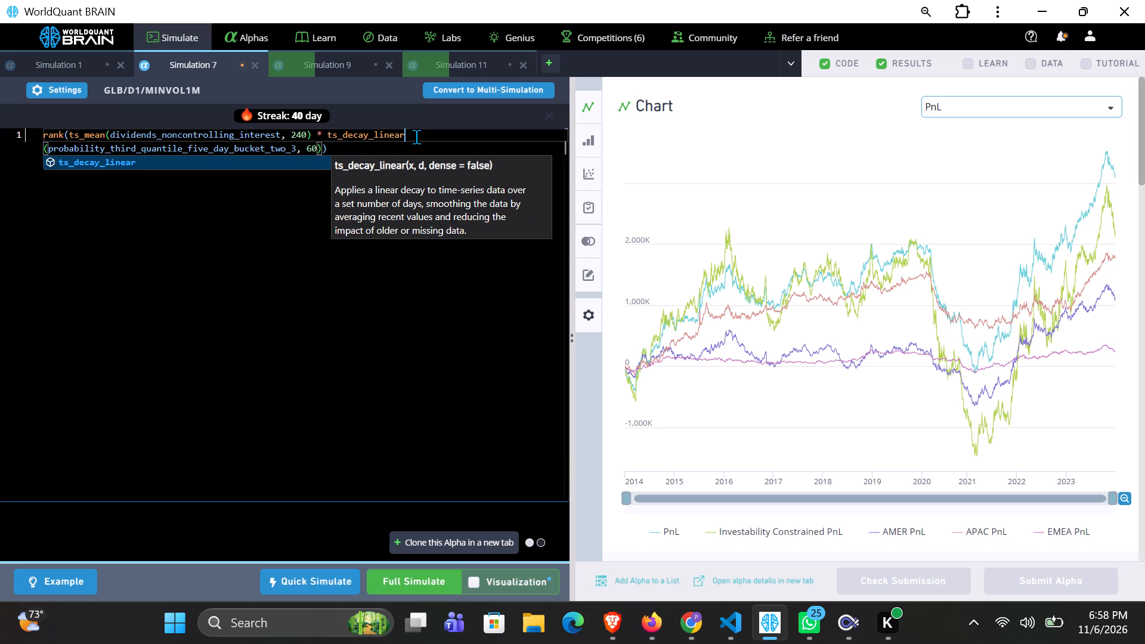
Replace the ts_mean operator on dividends_noncontrolling_interest in Simulation 7's expression with ts_decay_linear.
click(104, 131)
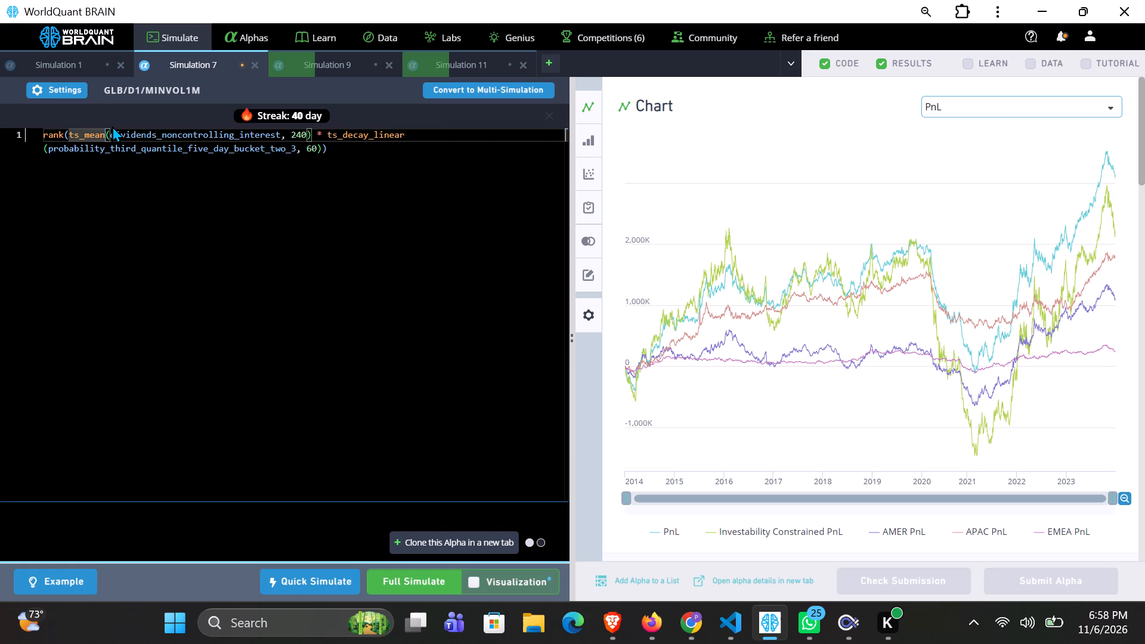
key(BackSpace)
key(BackSpace)
key(BackSpace)
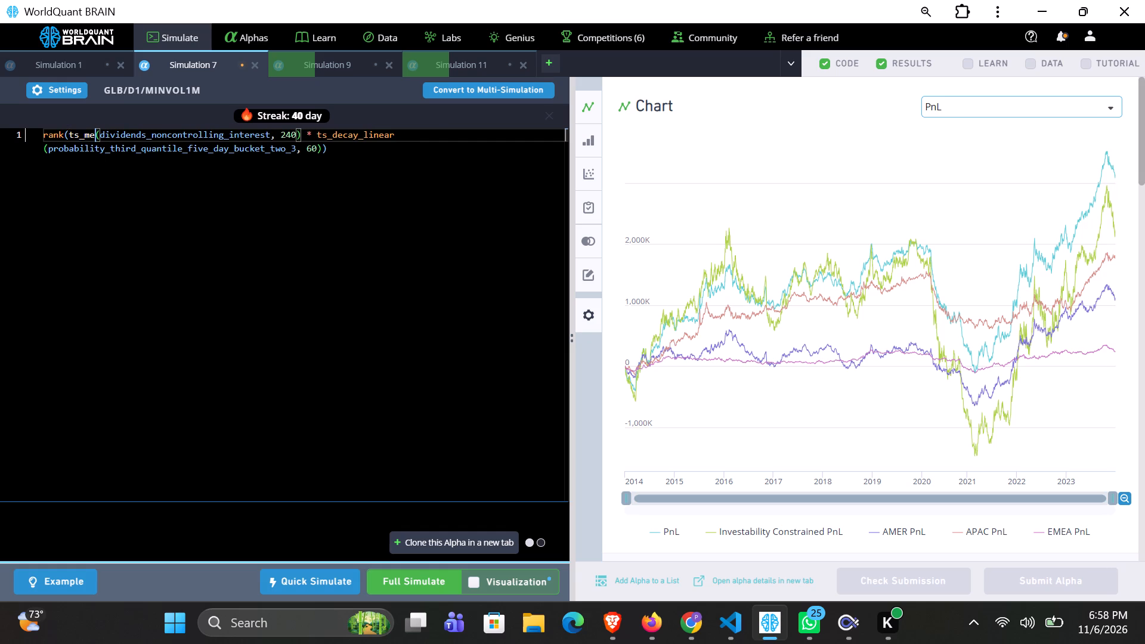
key(BackSpace)
text(decay)
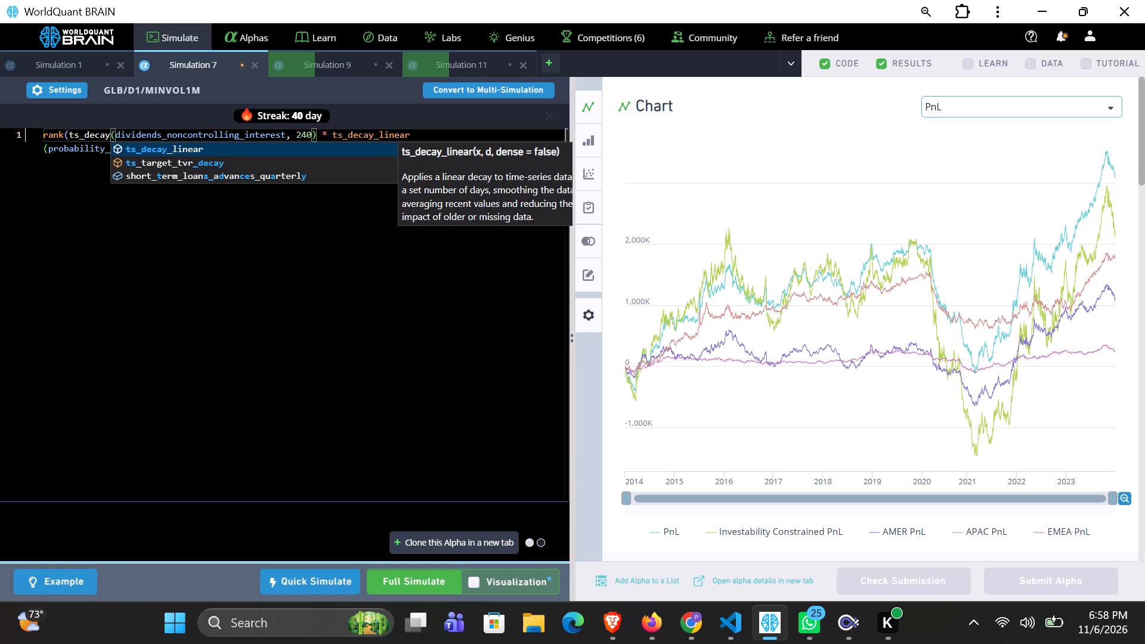
key(shift+underscore)
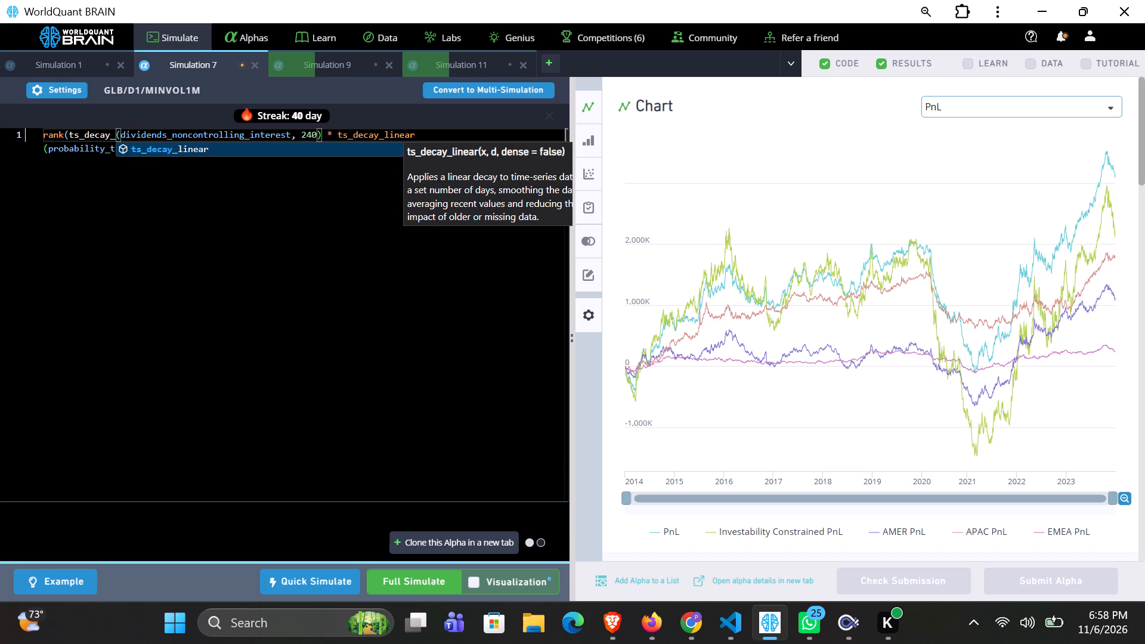
key(semicolon)
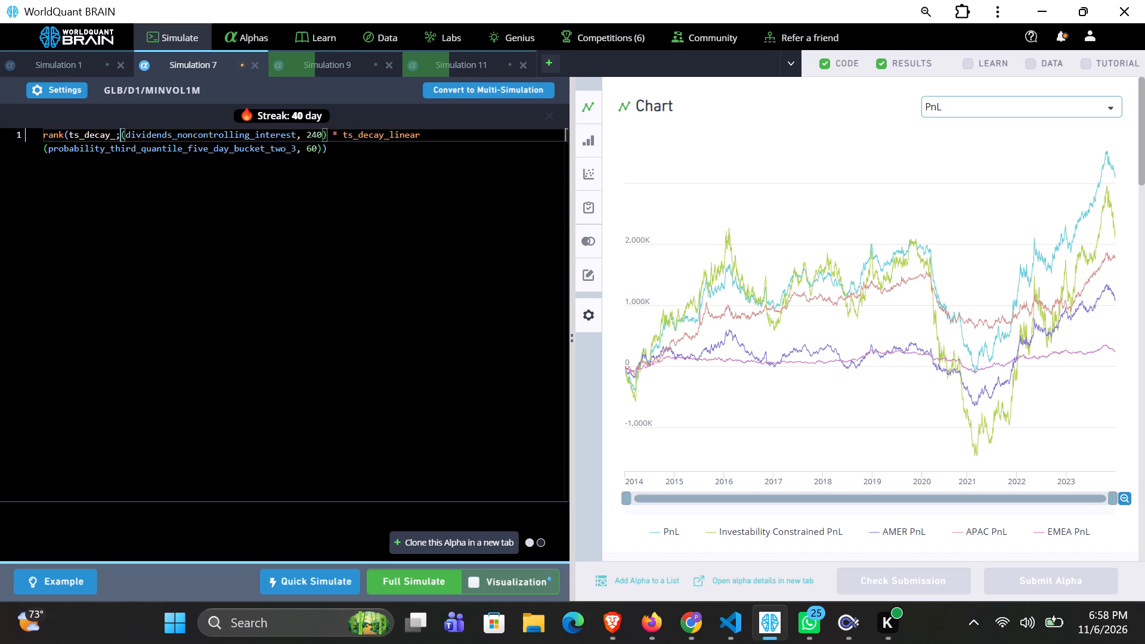
key(BackSpace)
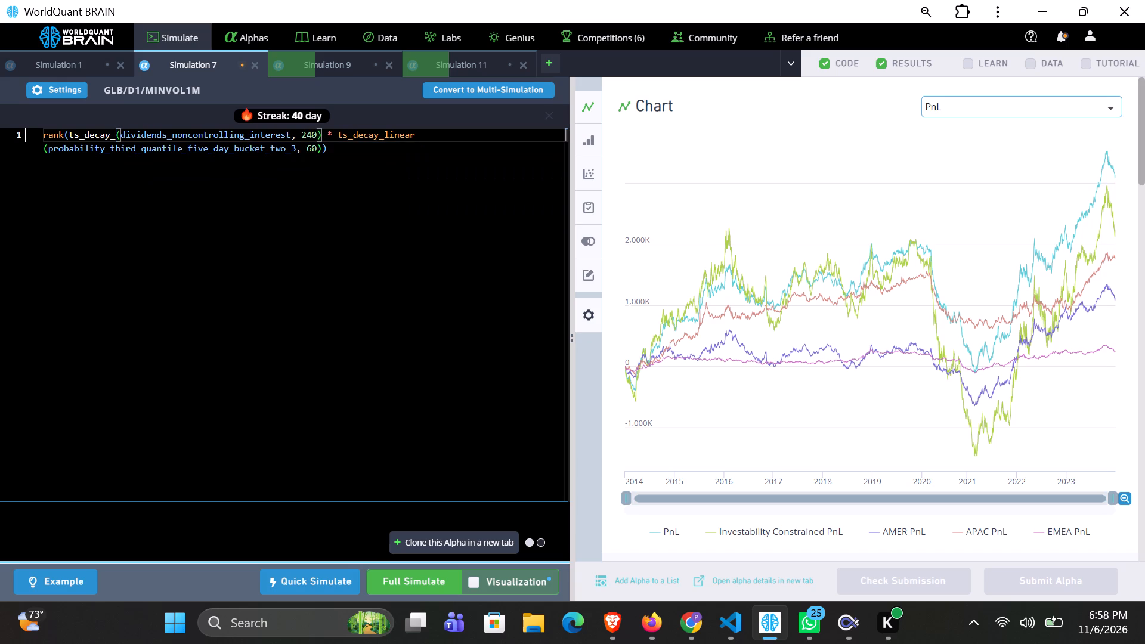
text(linear)
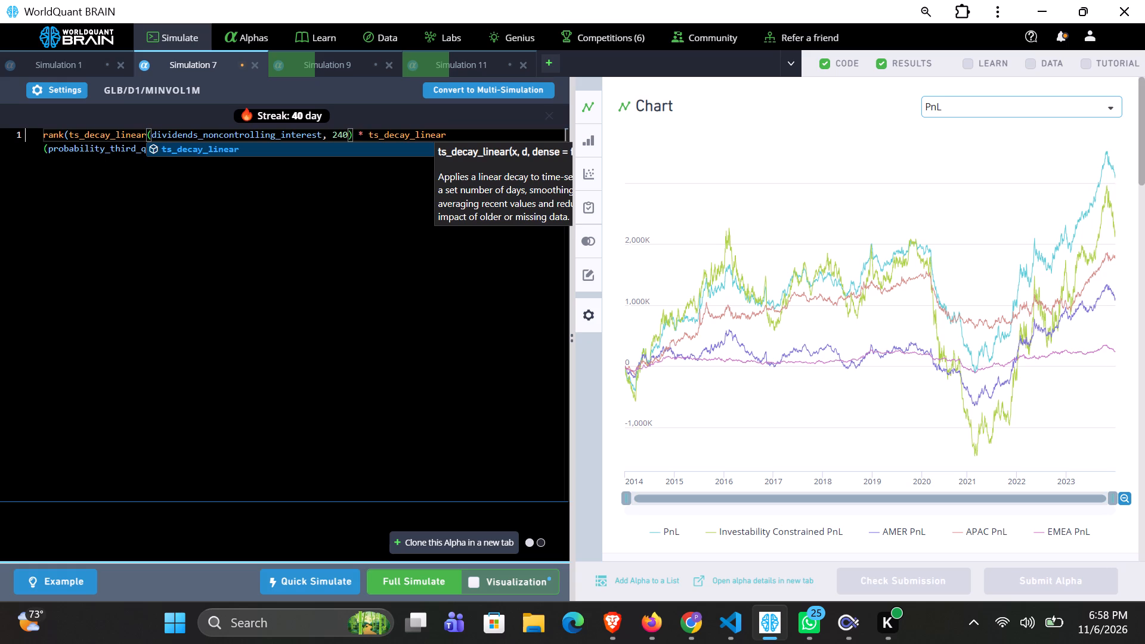
Examine Simulation 9's PnL chart and IS summary, including the yearly table and the regional aggregate data.
click(179, 60)
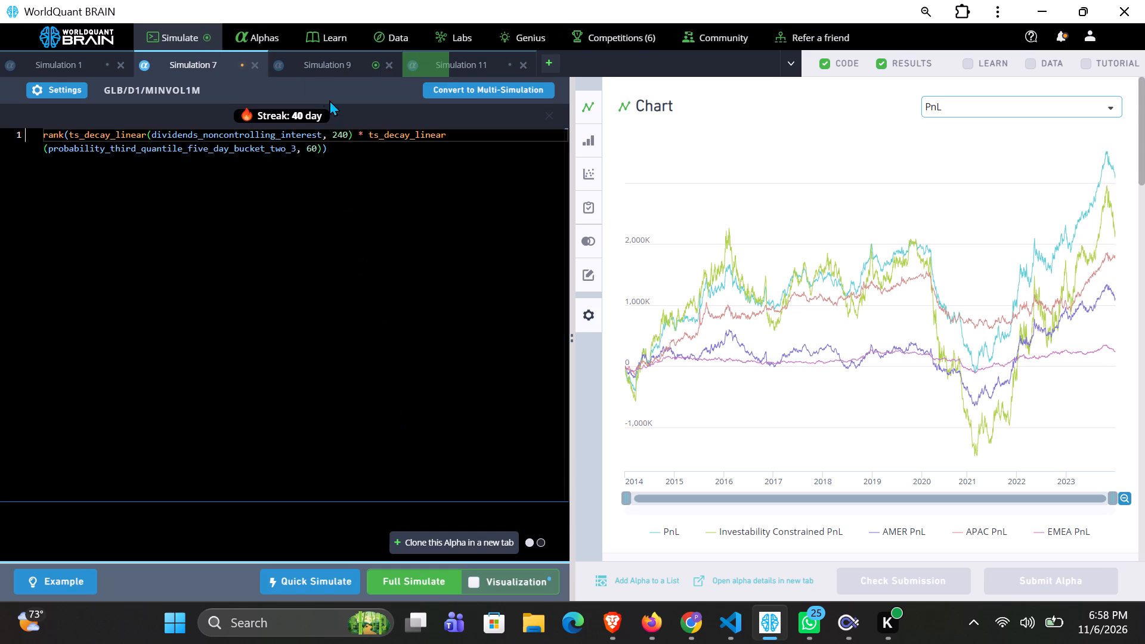
click(314, 63)
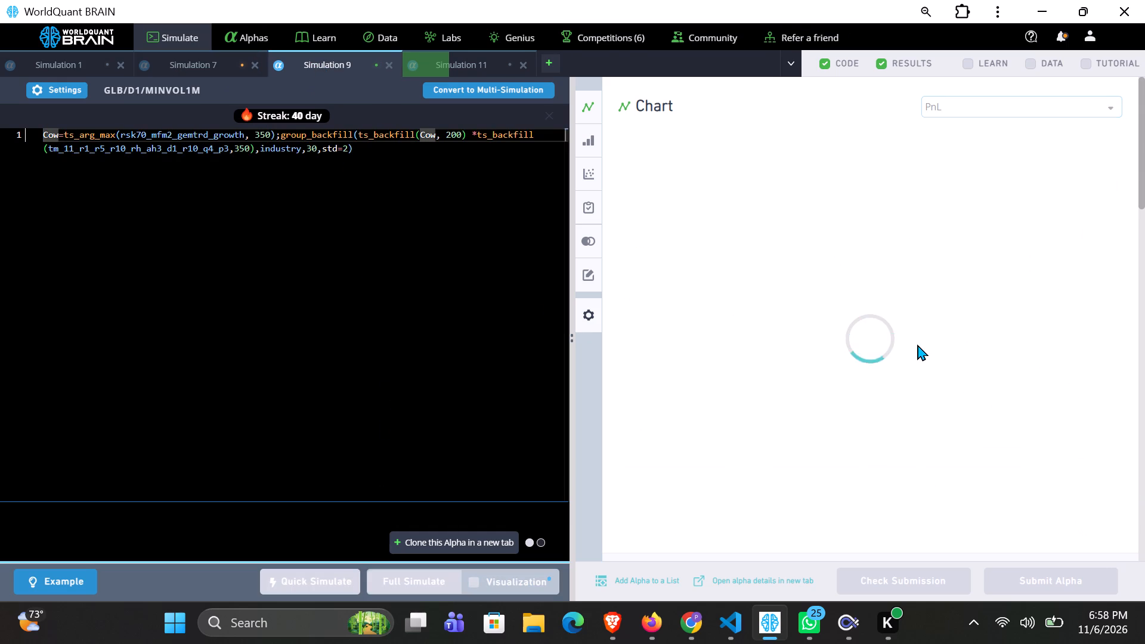
scroll(917, 344, down, 2)
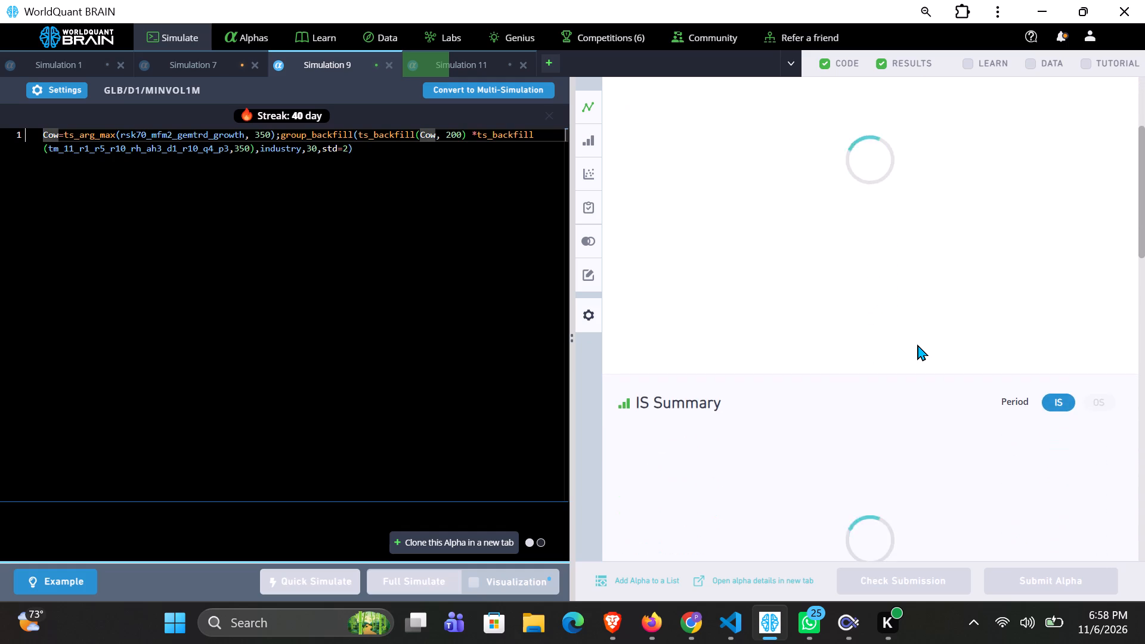
scroll(917, 344, up, 1)
scroll(937, 353, down, 1)
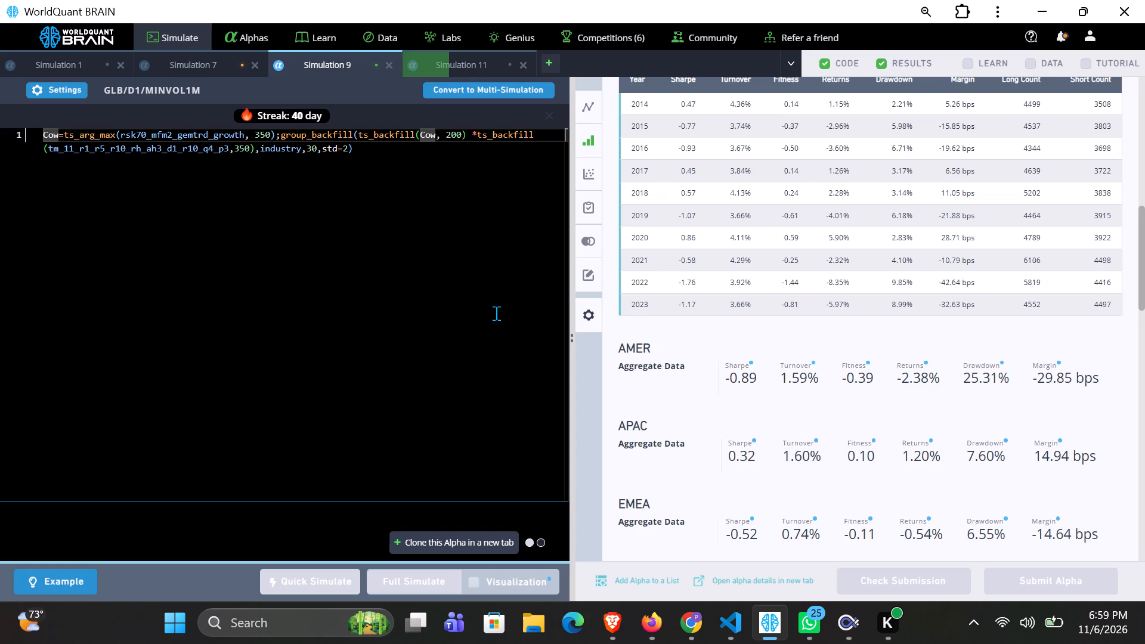
scroll(673, 270, up, 3)
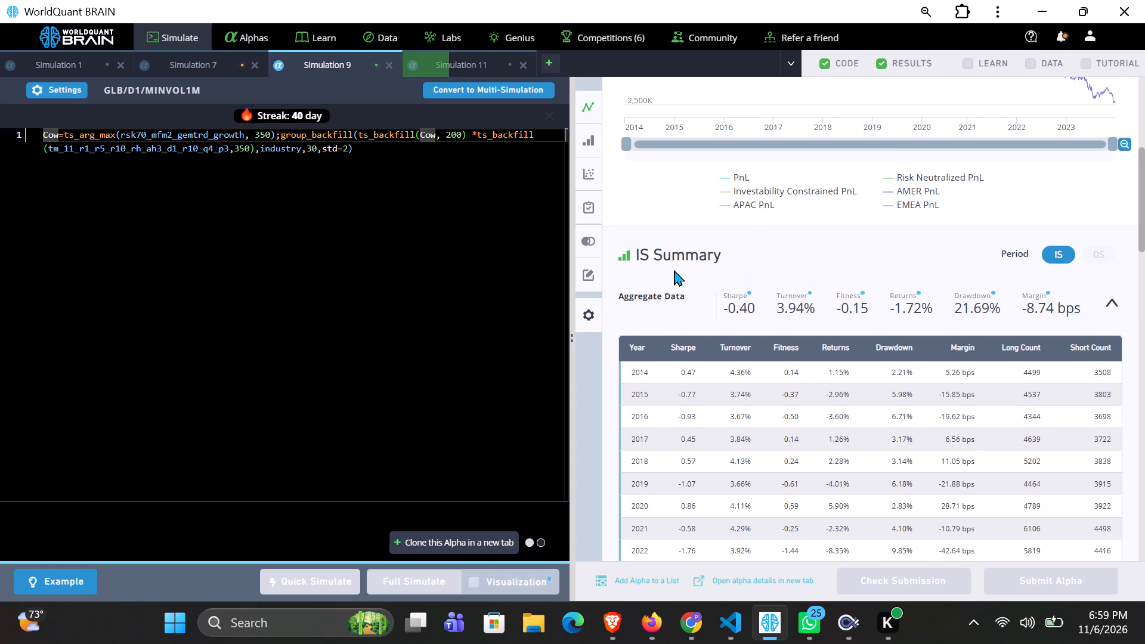
scroll(674, 270, down, 1)
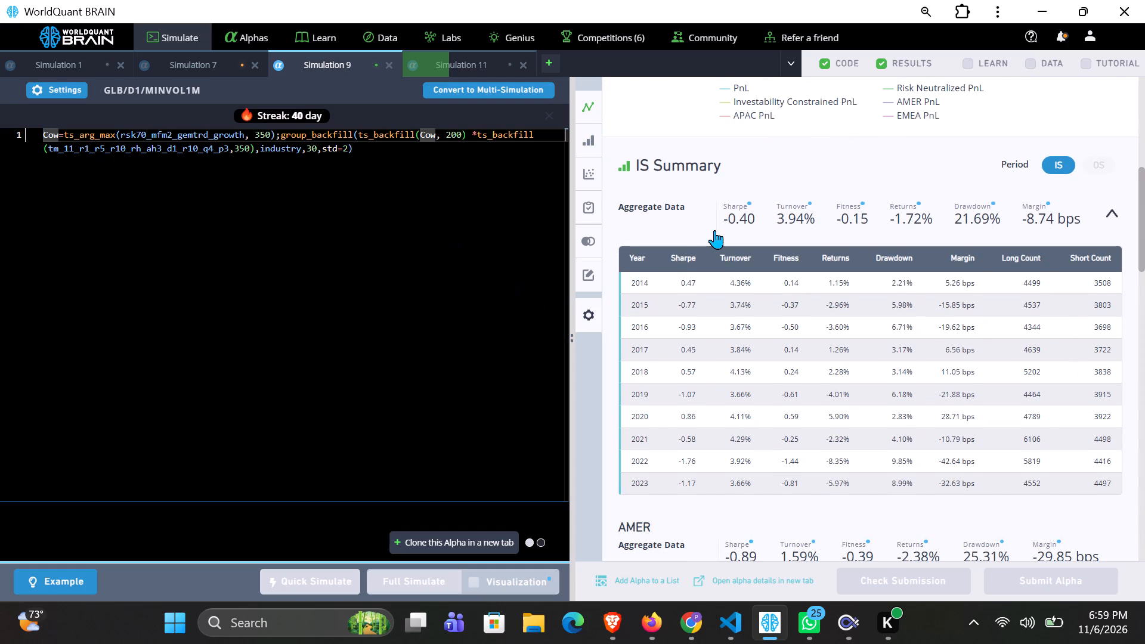
scroll(715, 230, up, 2)
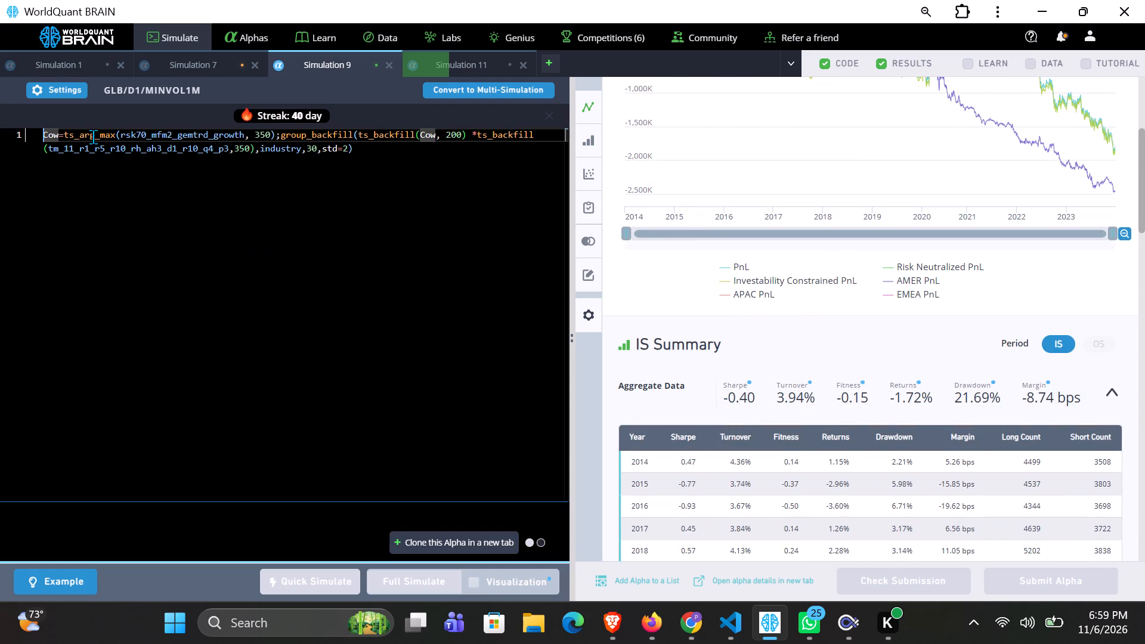
In Simulation 9's expression, negate the ts_arg_max term assigned to Cow by inserting a minus sign before it.
click(69, 139)
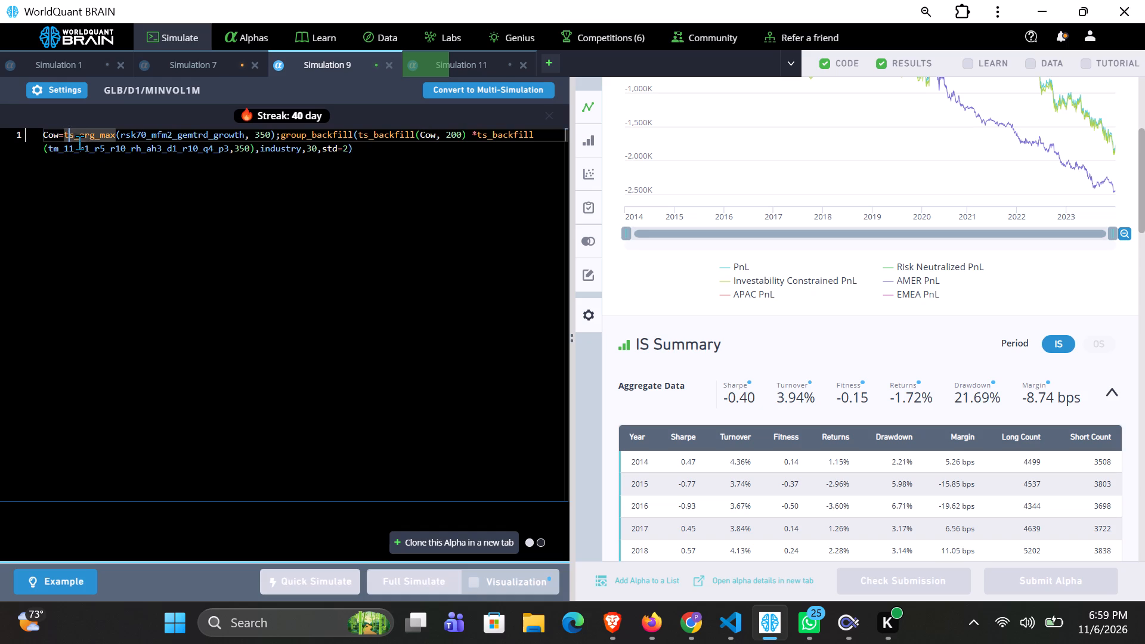
click(65, 130)
key(minus)
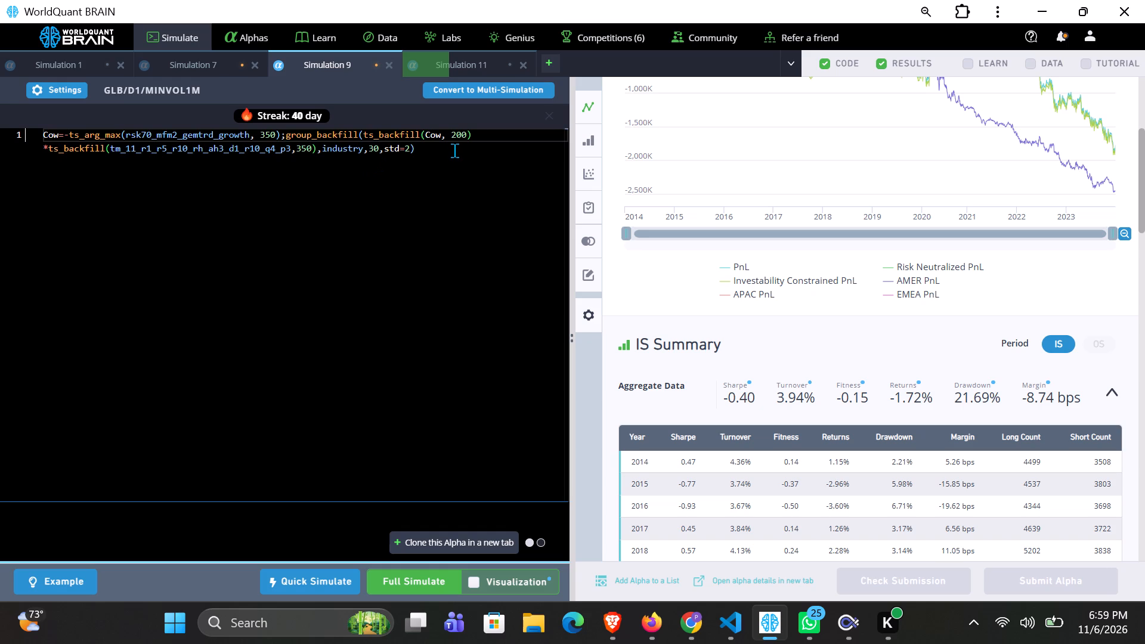
Set the ts_arg_max lookback on rsk70_mfm2_gemtrd_growth in Simulation 9's expression to 200.
click(276, 135)
key(BackSpace)
key(BackSpace)
key(BackSpace)
key(2)
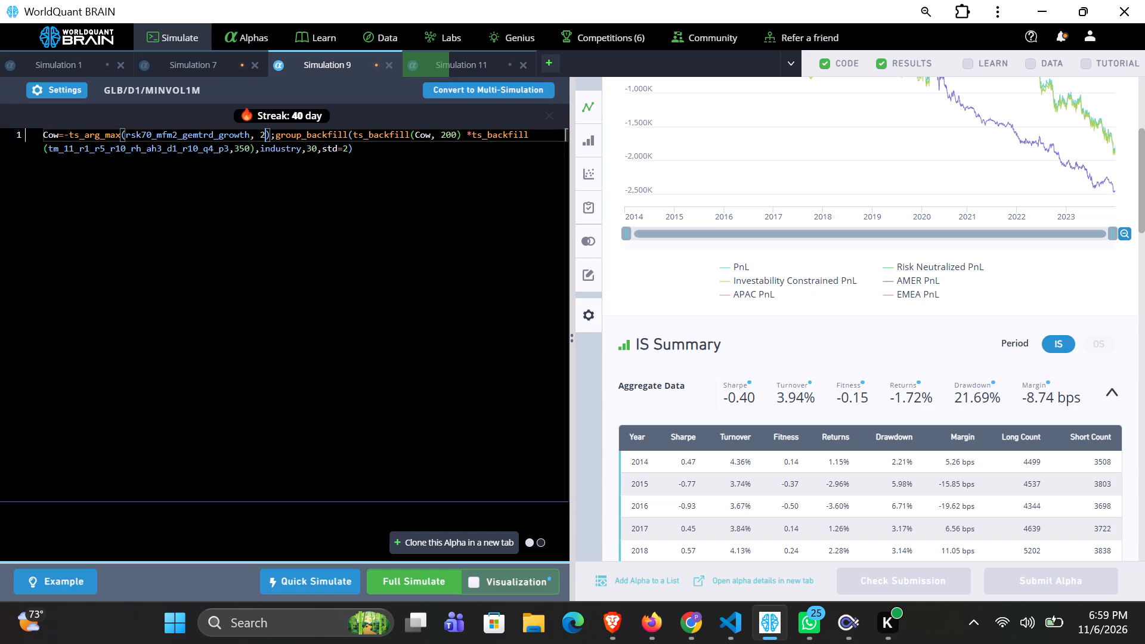
text(00)
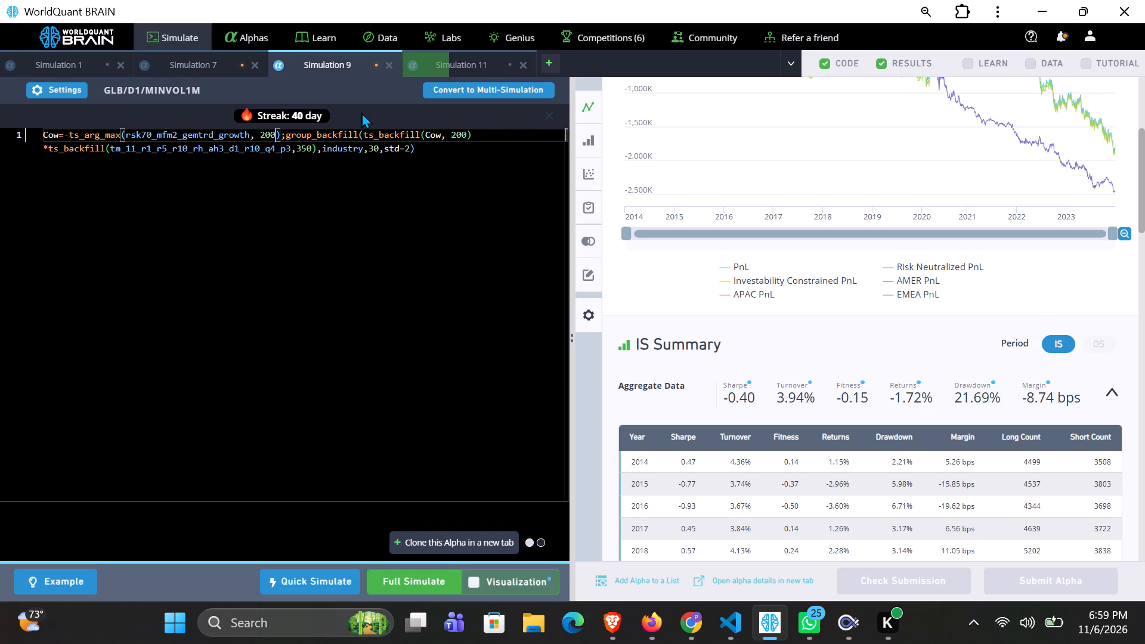
Set the ts_backfill lookback on tm_11_r1_r5_r10_rh_ah3_d1_r10_q4_p3 in Simulation 9's expression to 200.
click(311, 144)
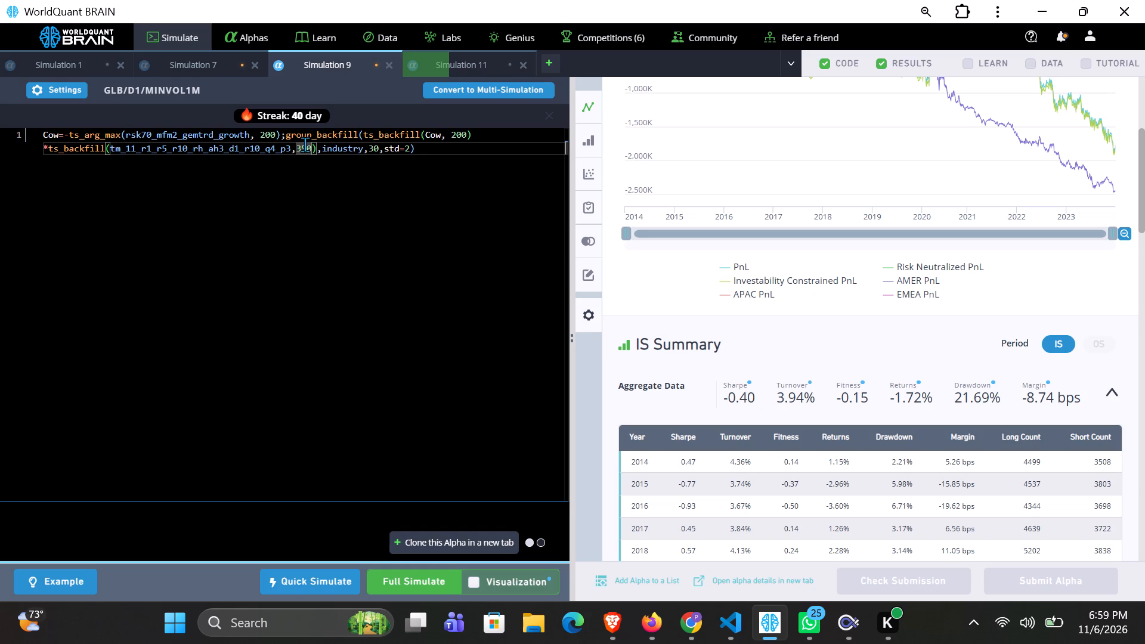
key(BackSpace)
key(BackSpace)
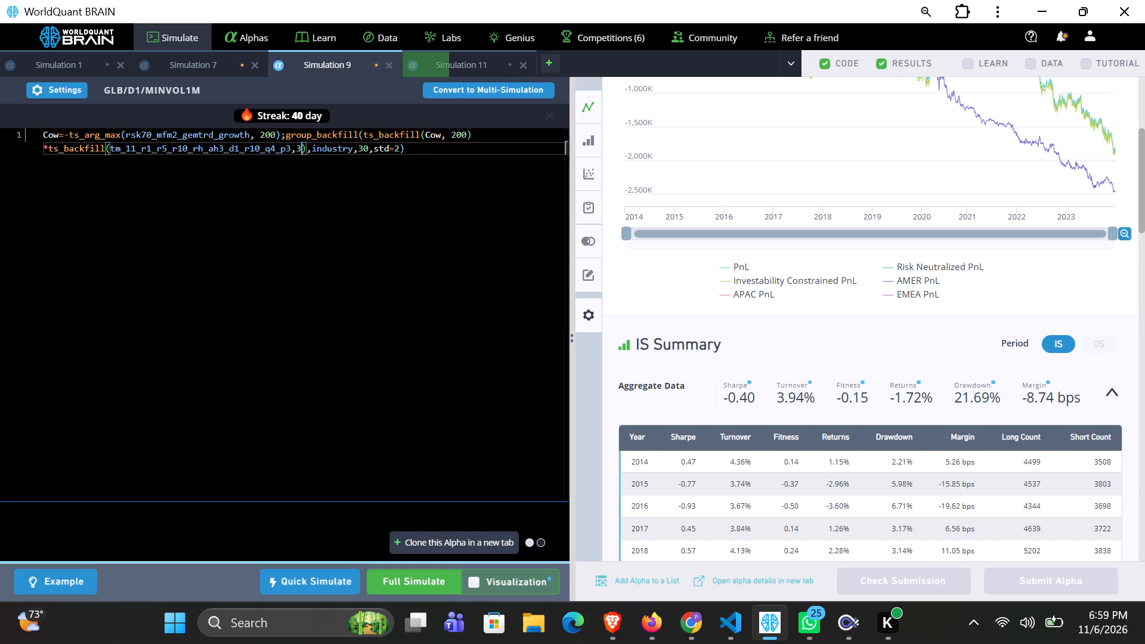
key(BackSpace)
key(space)
text(200)
Set the ts_backfill lookback on Cow in Simulation 9's expression to 150.
scroll(713, 281, up, 3)
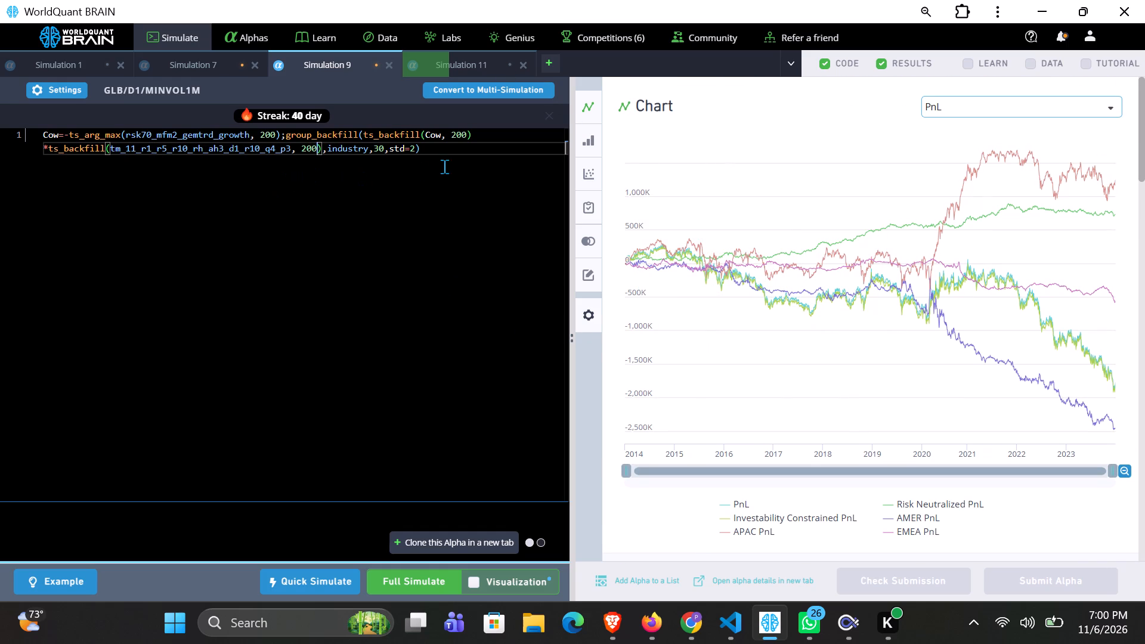
click(469, 137)
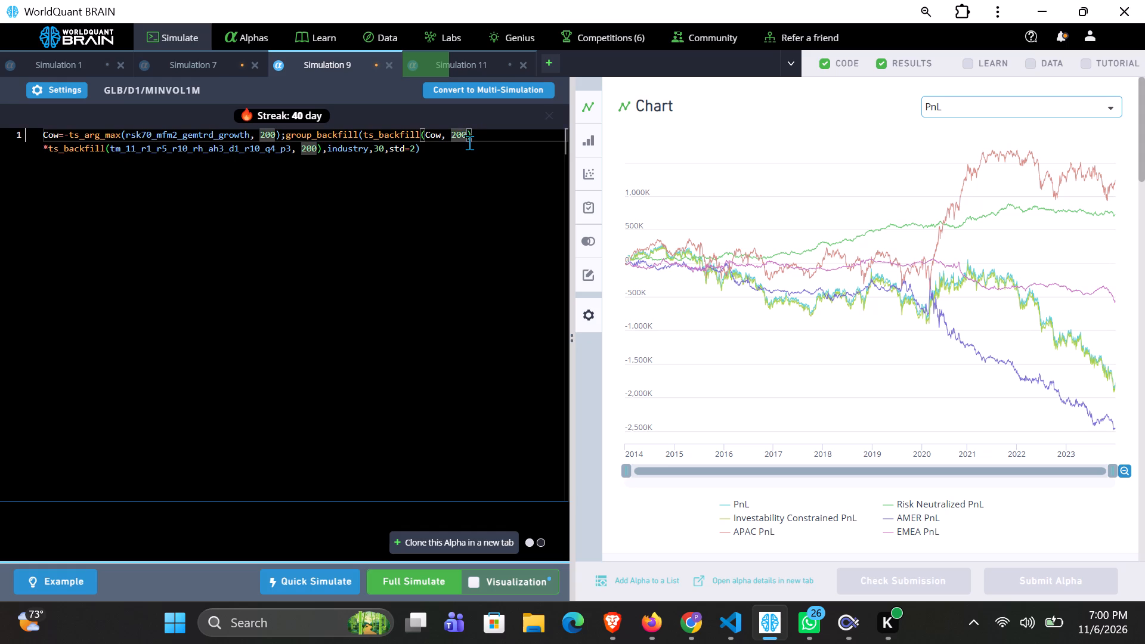
key(BackSpace)
key(BackSpace)
key(BackSpace)
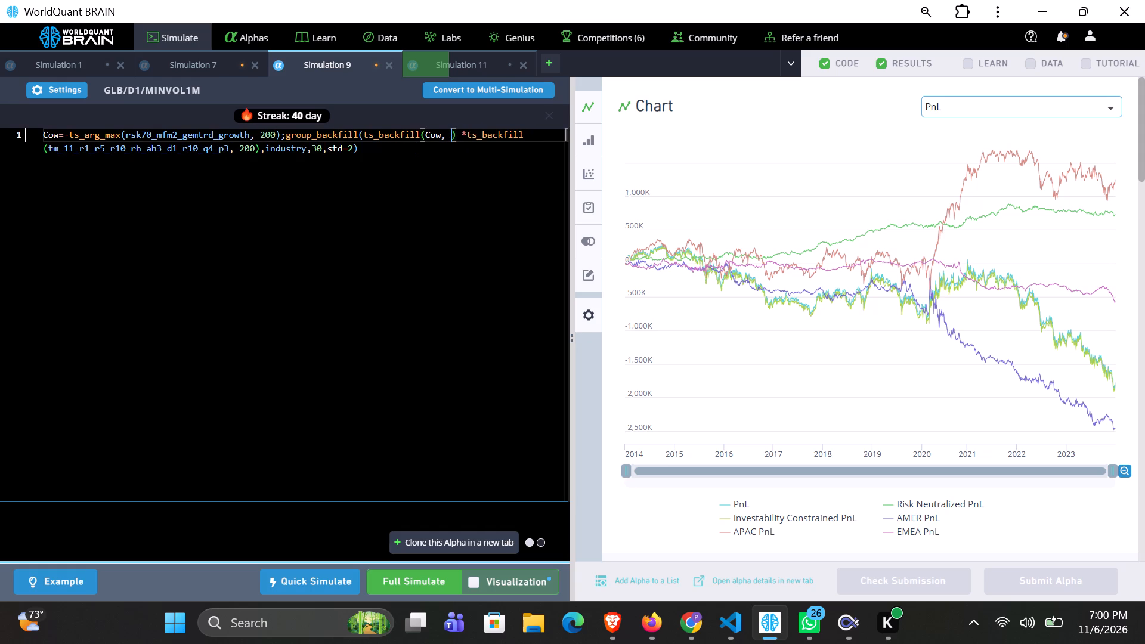
key(1)
key(5)
key(0)
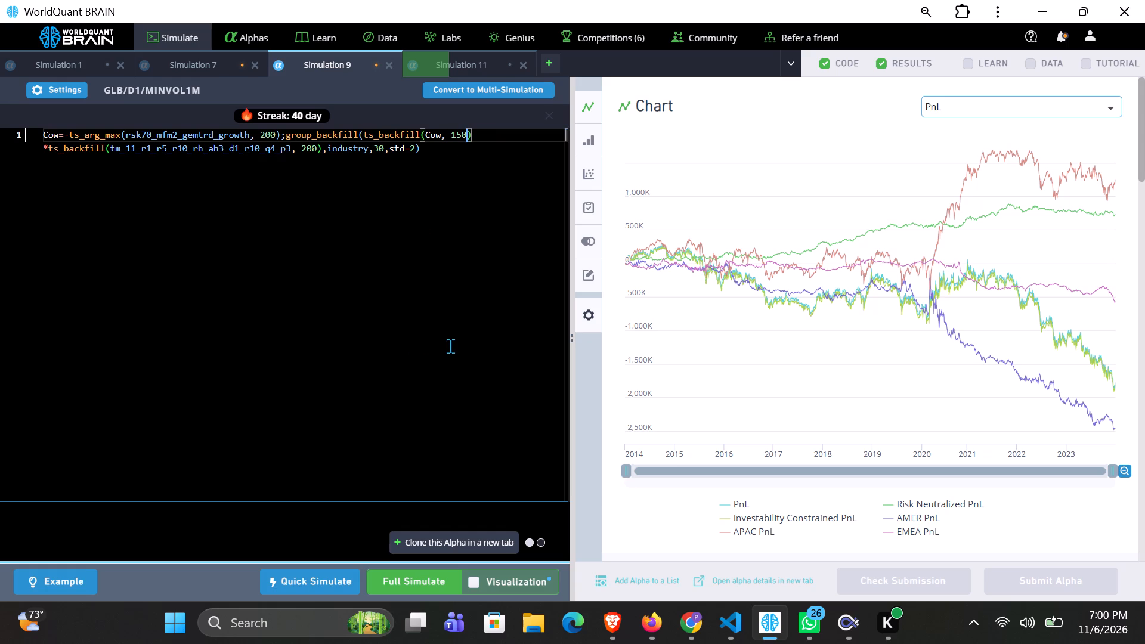
Run a full simulation of the Simulation 9 alpha with its edited expression.
click(437, 579)
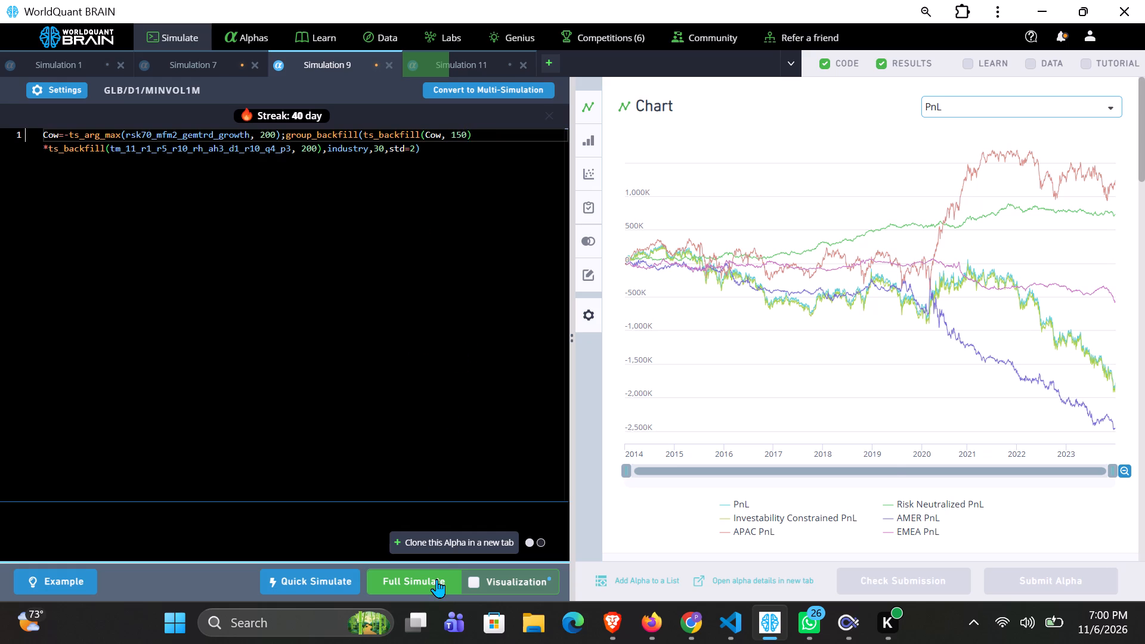
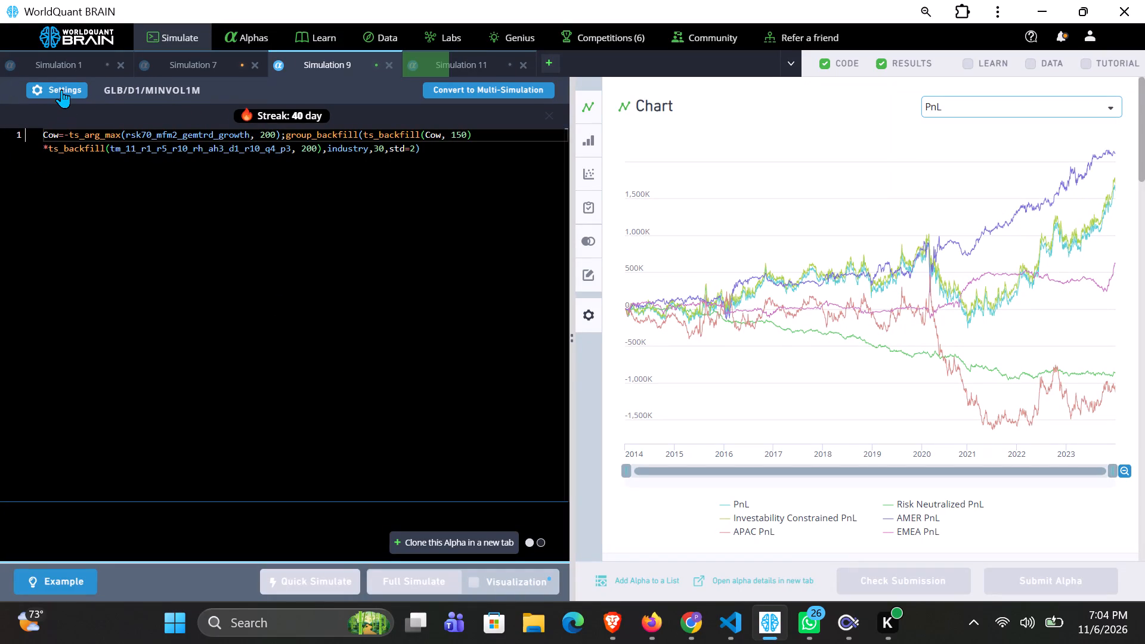
Remove the minus sign before ts_arg_max in Simulation 9's expression and run a full simulation of the alpha.
click(70, 134)
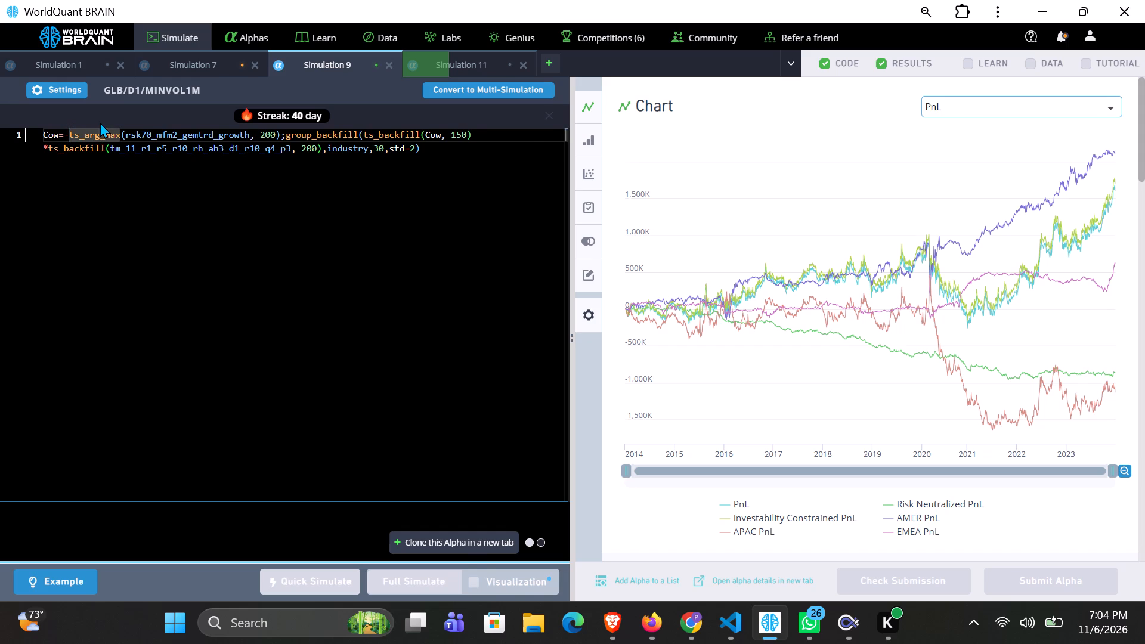
key(BackSpace)
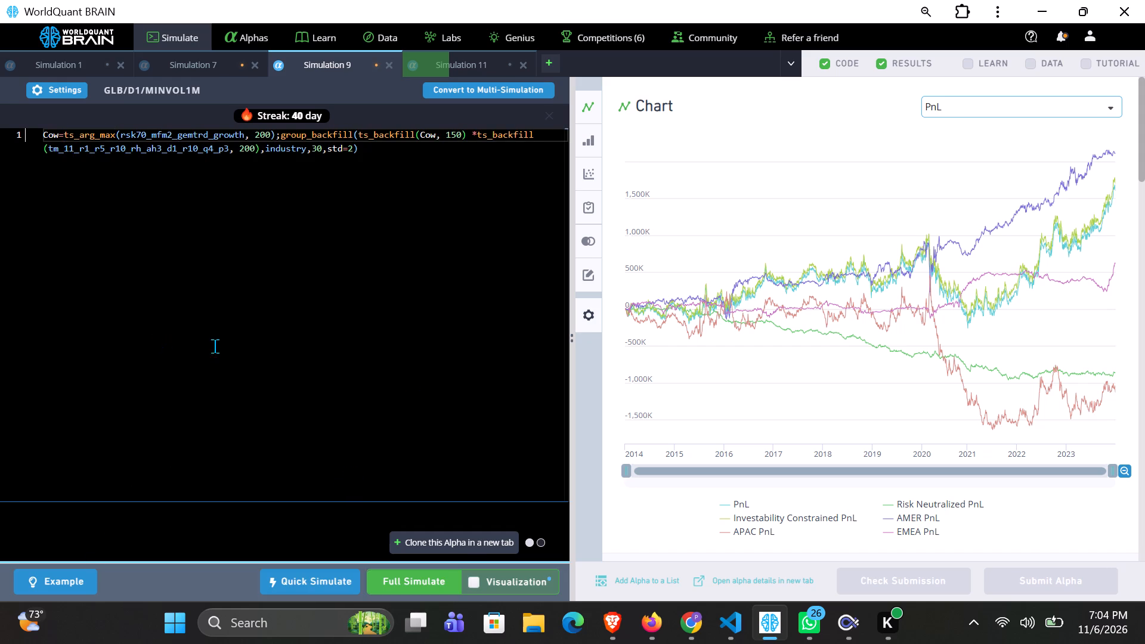
click(417, 582)
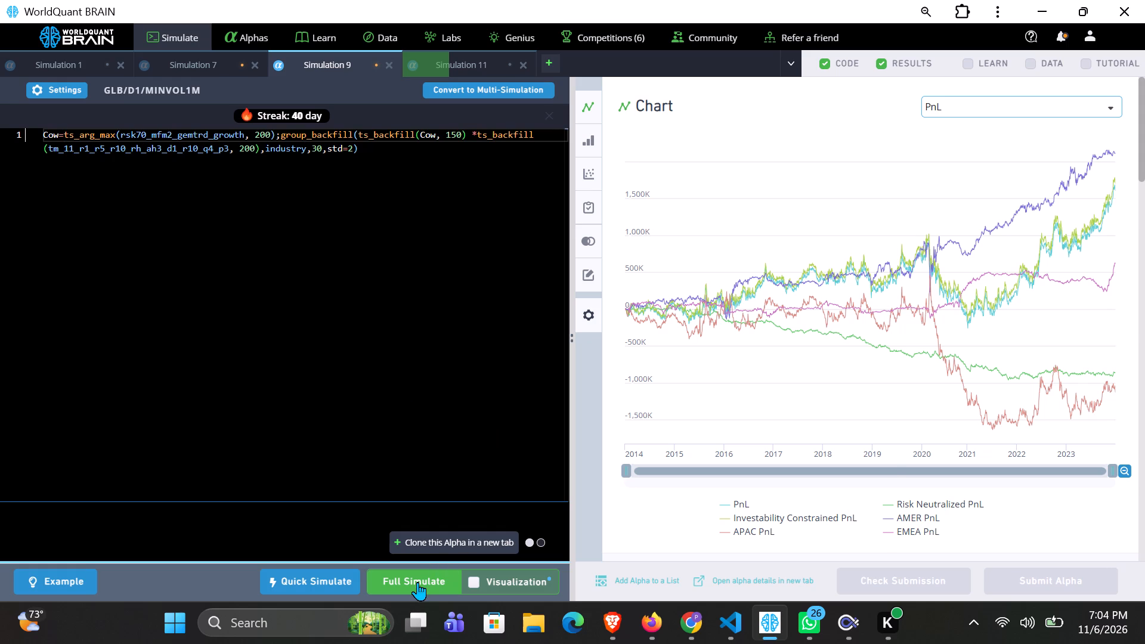
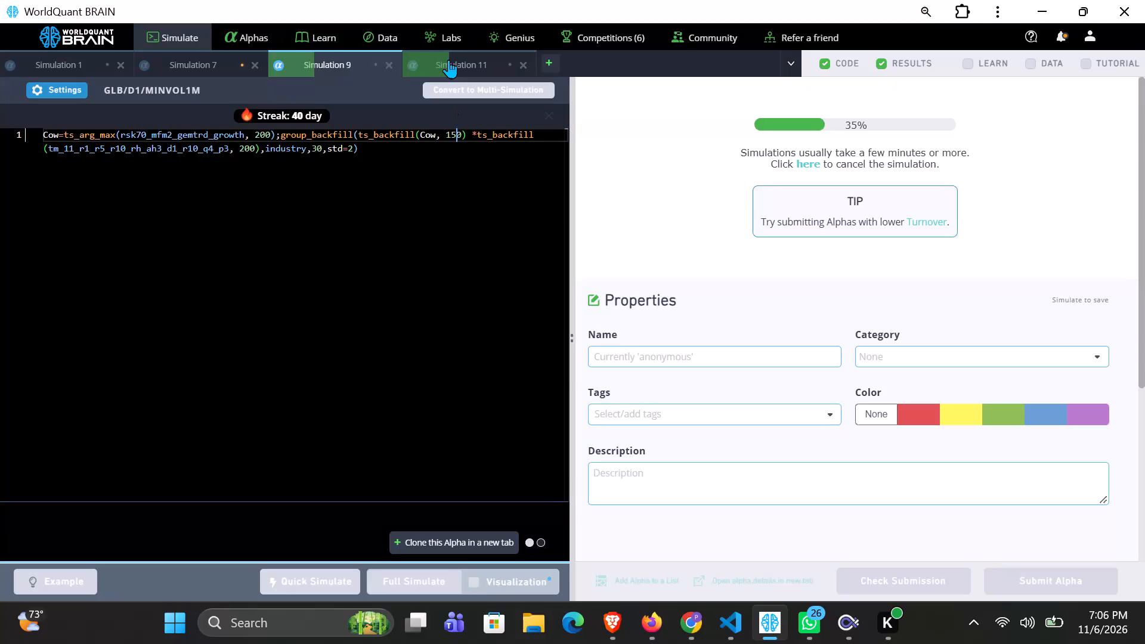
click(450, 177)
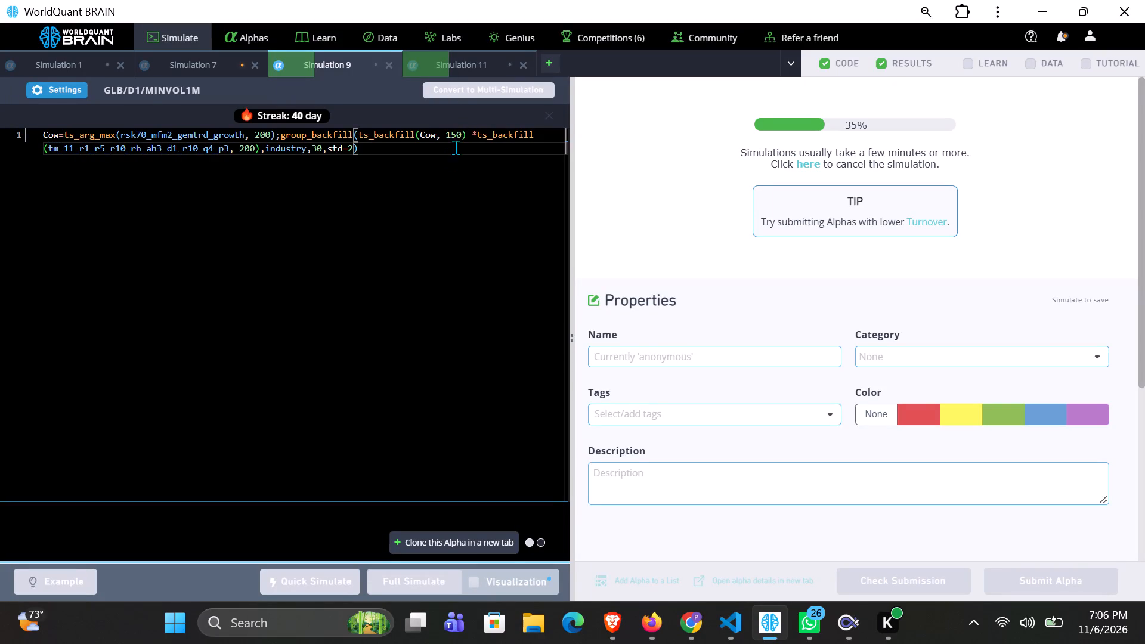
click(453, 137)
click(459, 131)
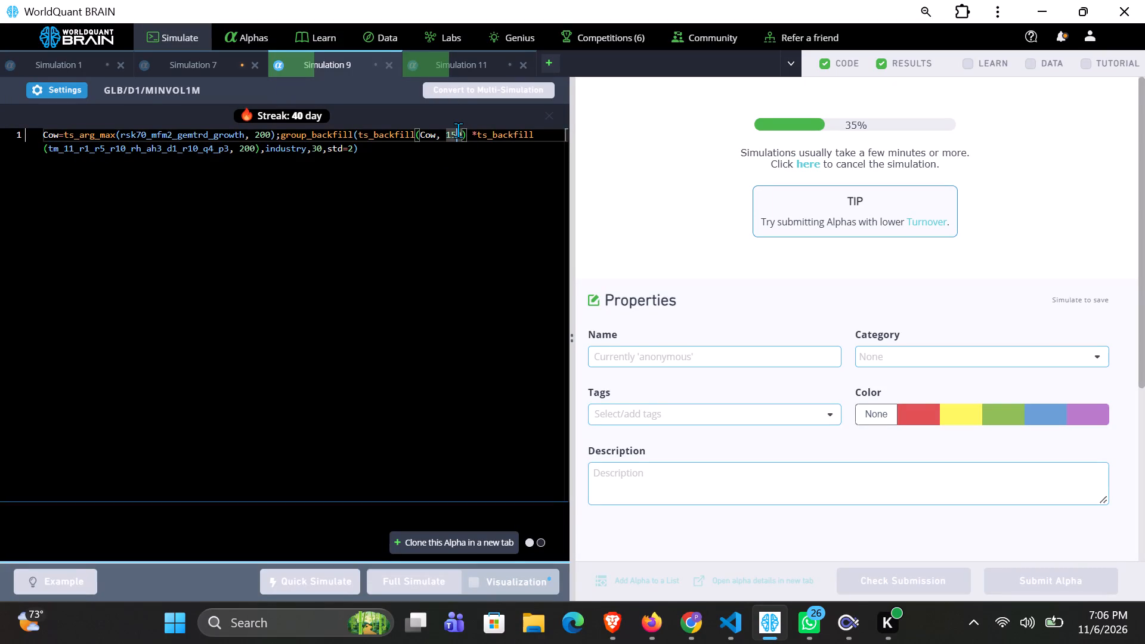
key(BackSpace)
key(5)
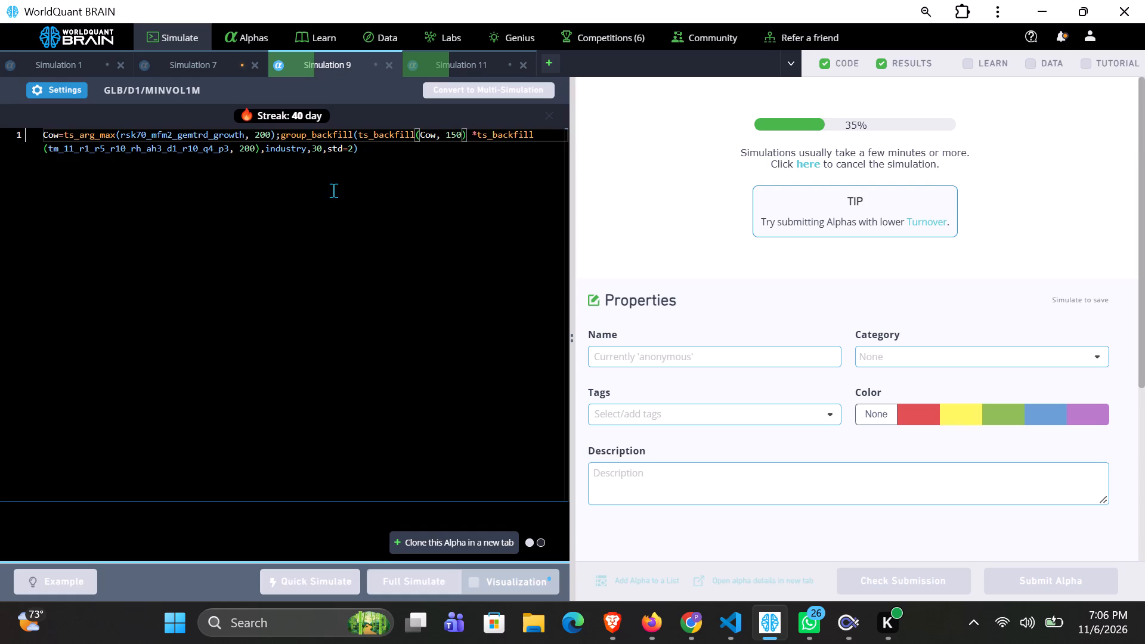
In Simulation 7, replace the ts_decay_linear operator applied to probability_third_quantile_five_day_bucket_two_3 with ts_mean.
click(215, 64)
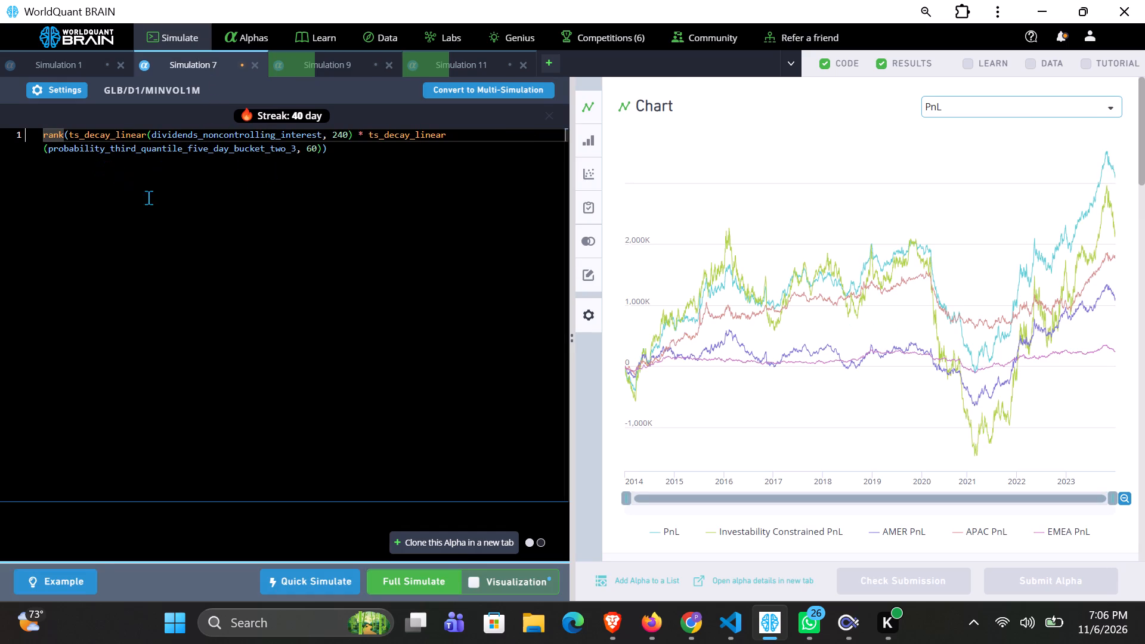
click(475, 131)
key(BackSpace)
key(BackSpace)
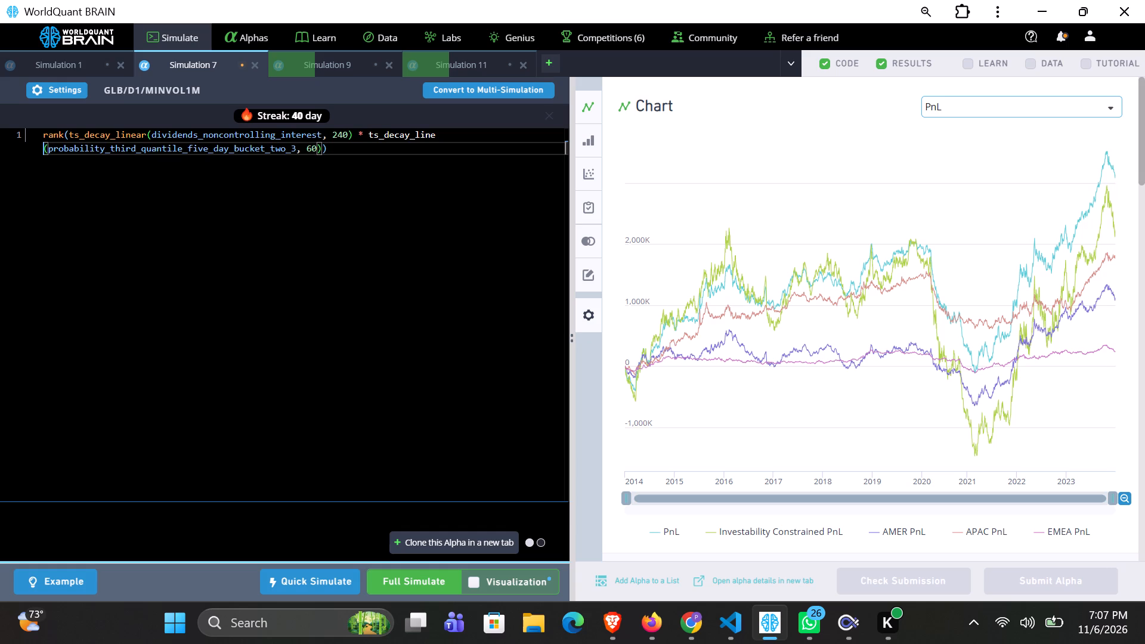
click(451, 135)
key(BackSpace)
key(BackSpace)
key(BackSpace)
key(BackSpace)
key(BackSpace)
key(BackSpace)
key(BackSpace)
key(BackSpace)
key(BackSpace)
key(BackSpace)
text(mean)
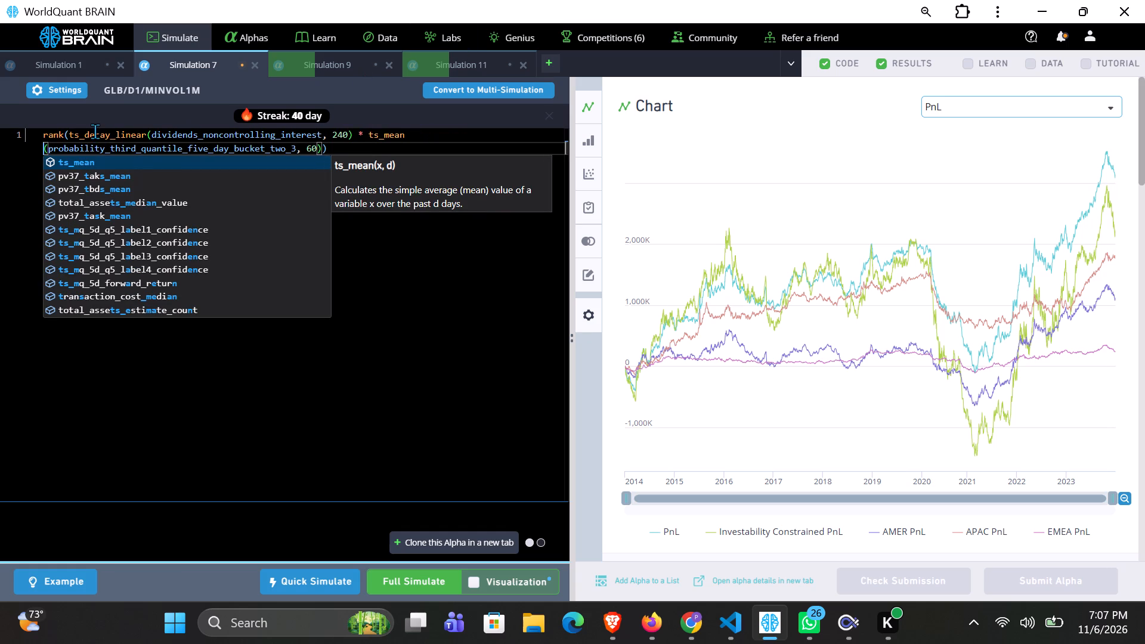
Replace the ts_decay_linear operator applied to dividends_noncontrolling_interest with ts_mean in Simulation 7's expression.
click(142, 133)
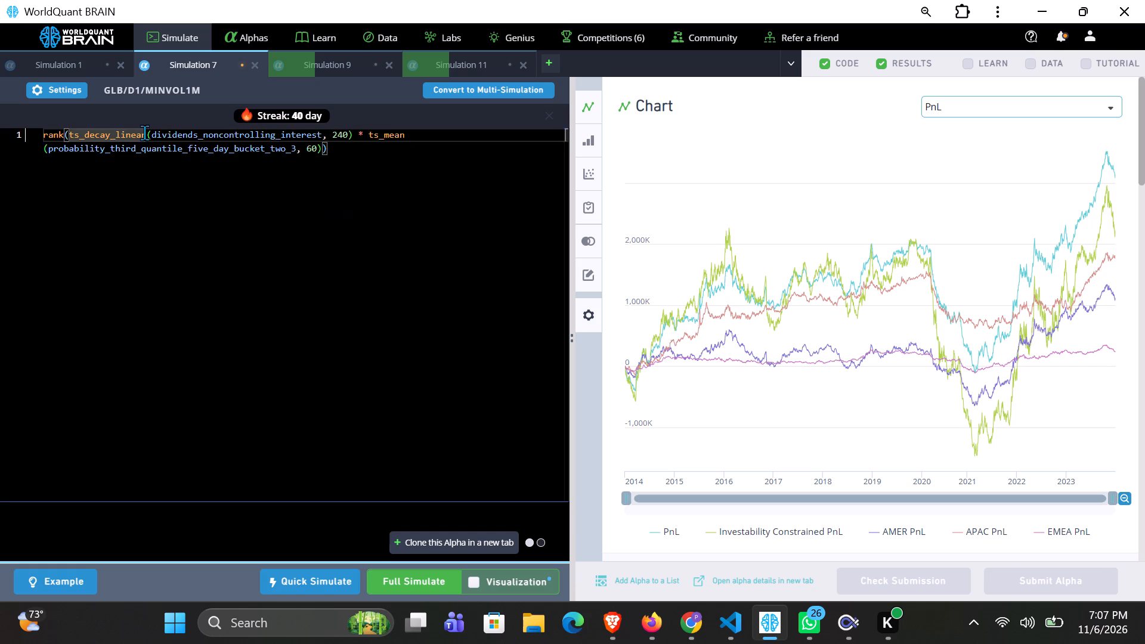
click(148, 132)
key(BackSpace)
key(BackSpace)
key(BackSpace)
key(BackSpace)
key(BackSpace)
key(BackSpace)
key(BackSpace)
key(BackSpace)
key(BackSpace)
key(BackSpace)
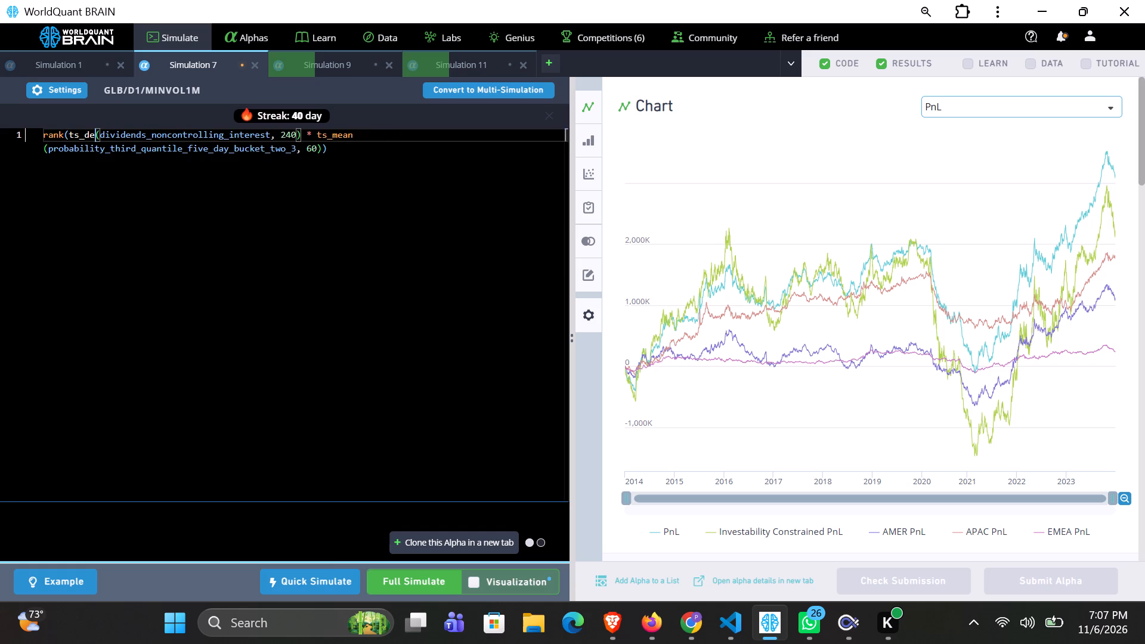
key(BackSpace)
key(BackSpace)
text(mea)
key(n)
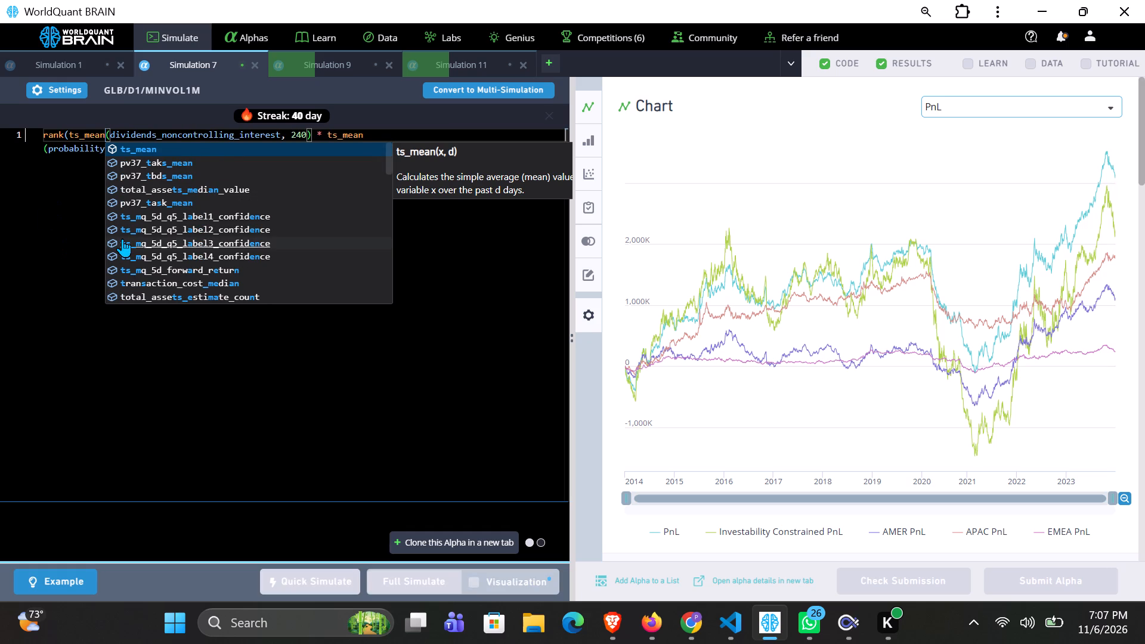
click(478, 255)
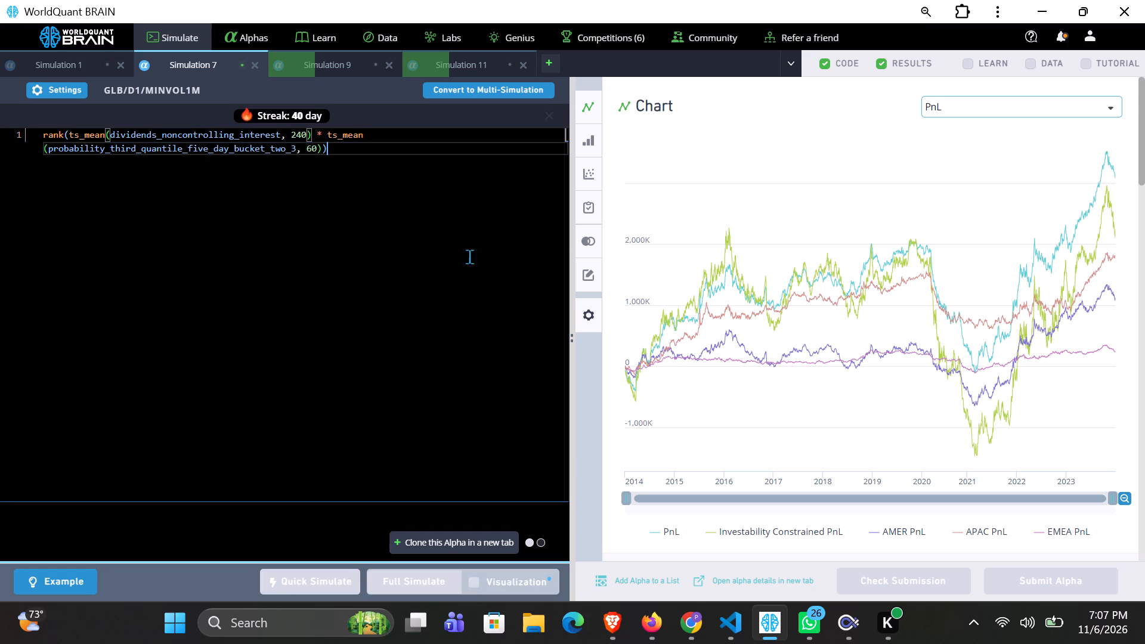
click(310, 153)
Set Simulation 7's truncation to 0.02 and its neutralization to Statistical, and apply the settings.
click(67, 98)
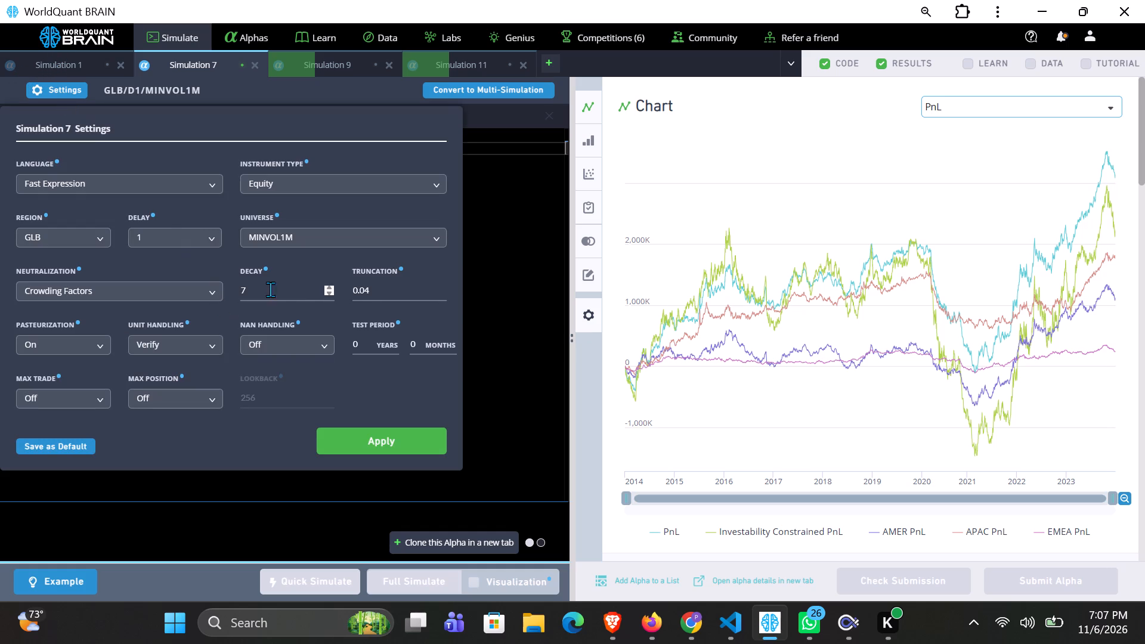
click(391, 293)
key(BackSpace)
key(2)
click(199, 289)
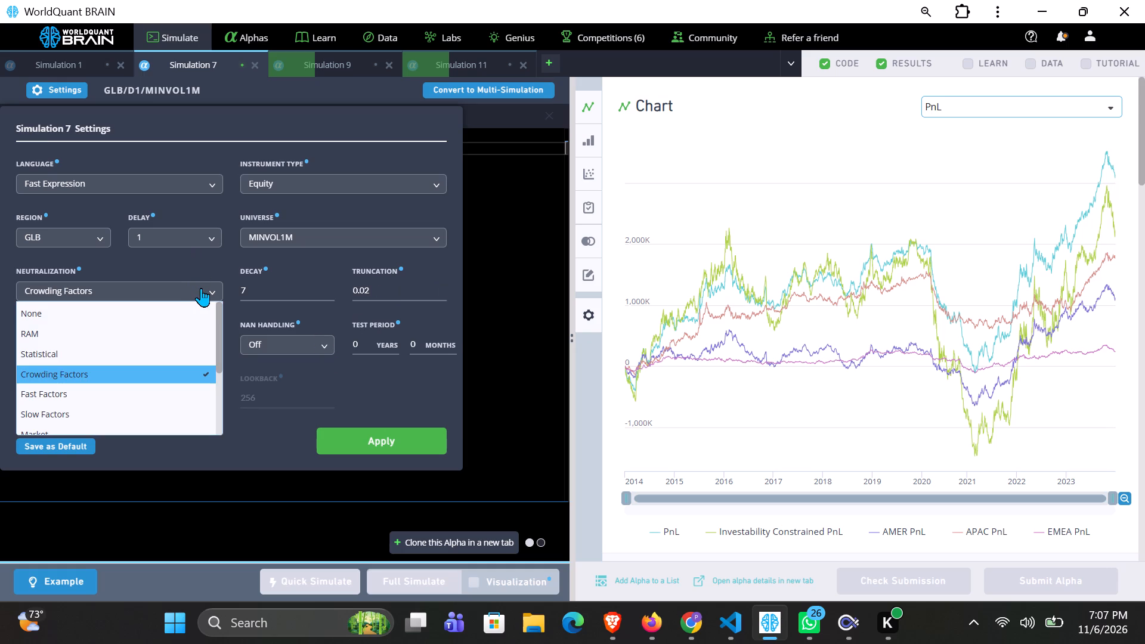
click(171, 345)
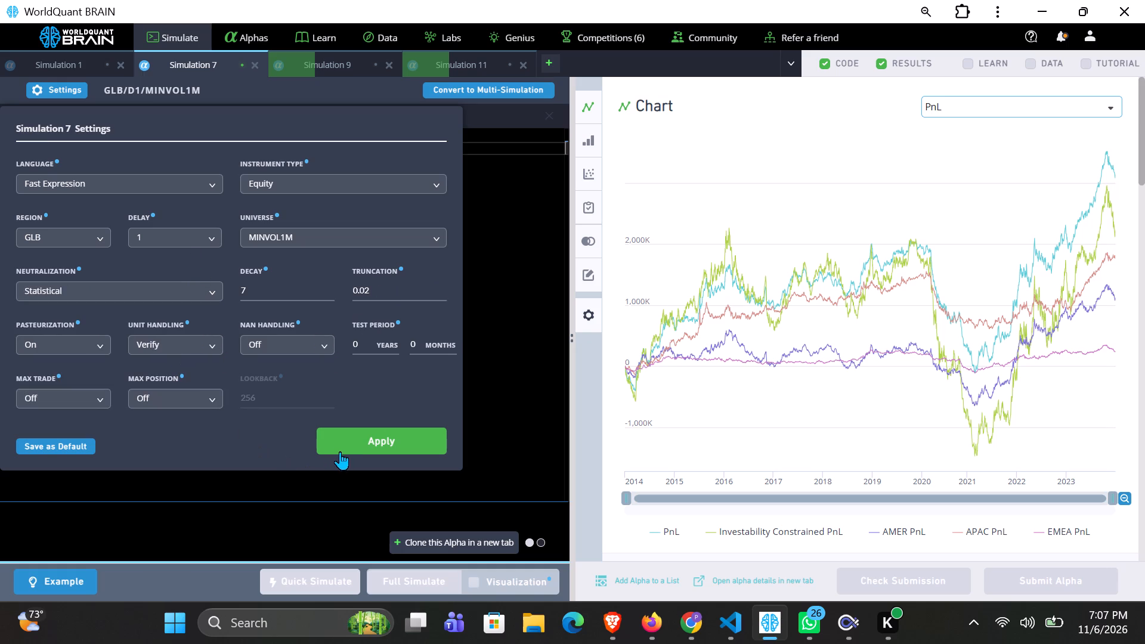
click(341, 451)
Try to run a full simulation of the Simulation 7 alpha.
click(420, 581)
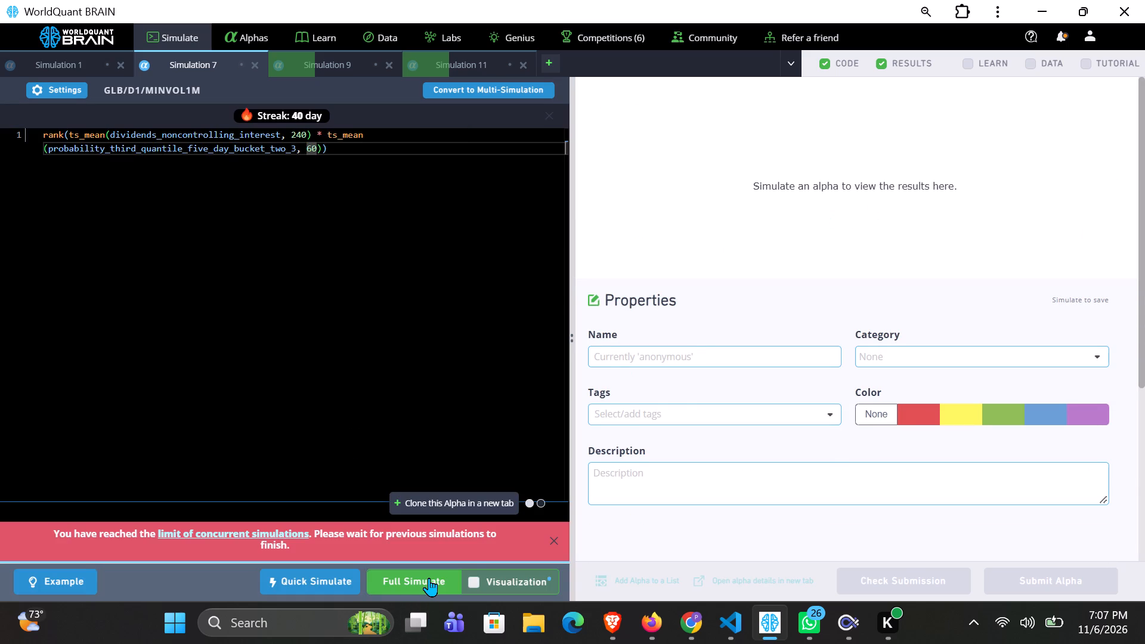
click(851, 613)
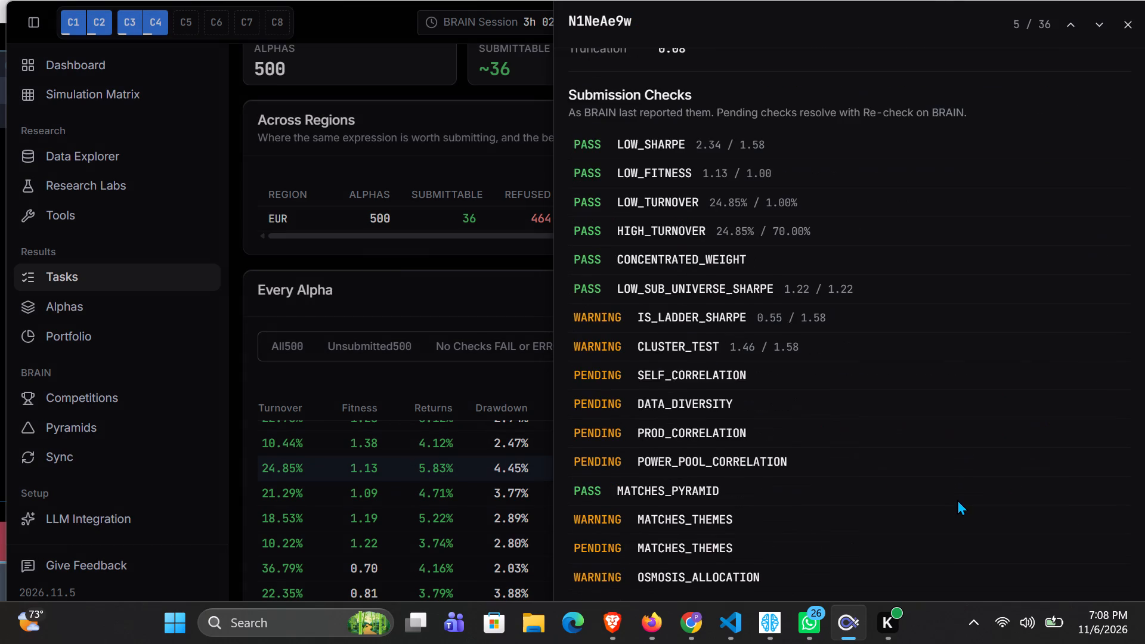
scroll(947, 499, down, 4)
click(501, 505)
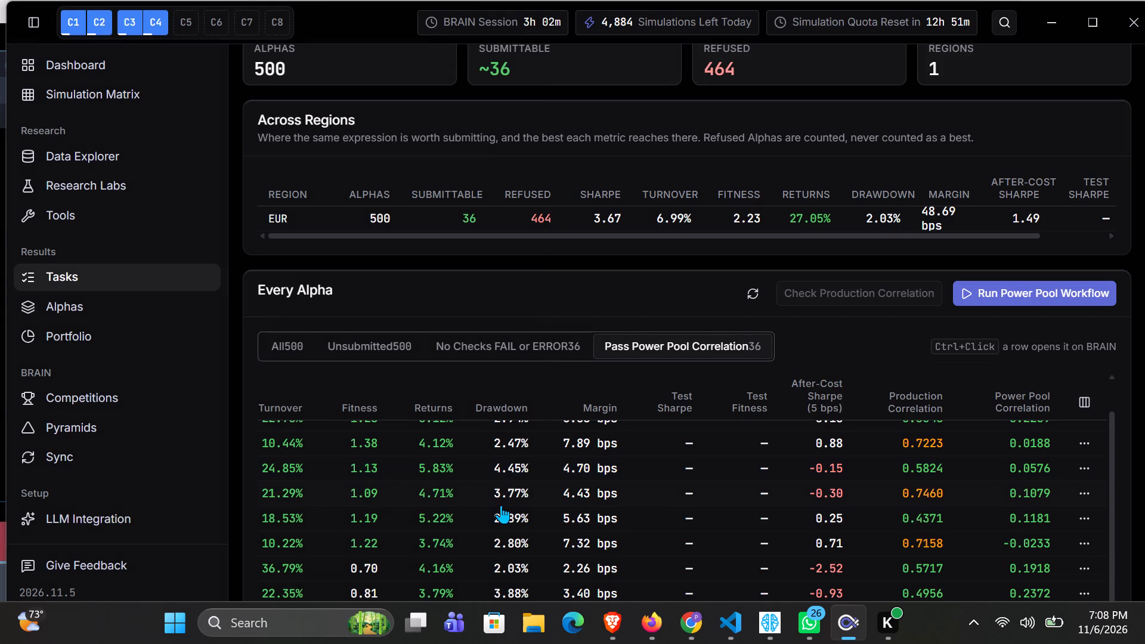
Review the expression, cumulative PnL and submission checks of the alpha with 18.53% turnover.
click(649, 524)
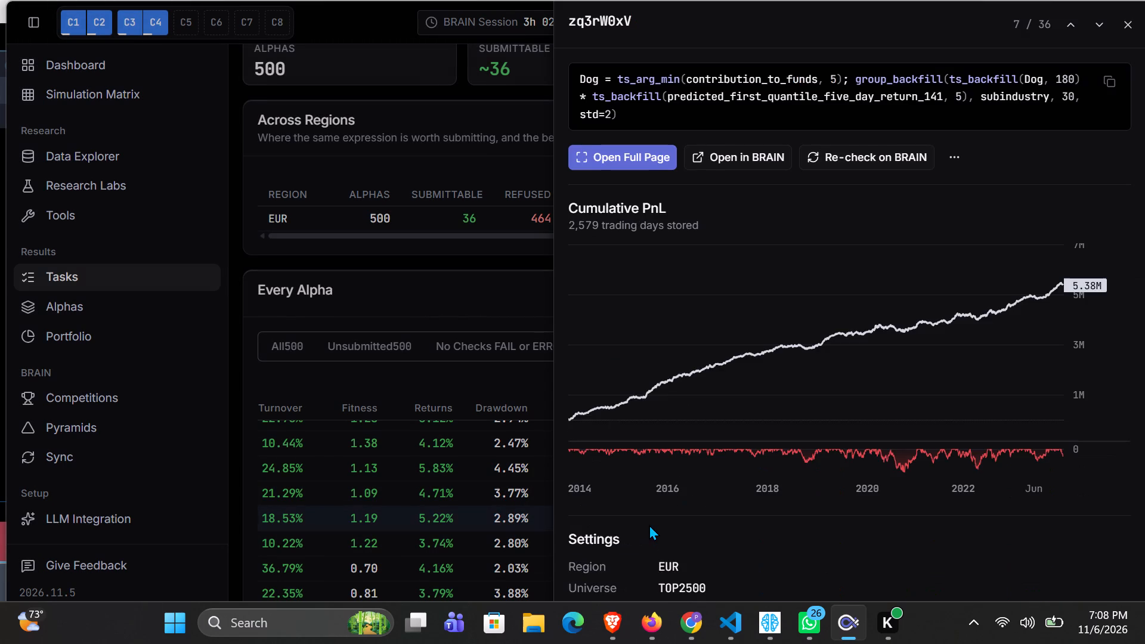
scroll(815, 525, down, 7)
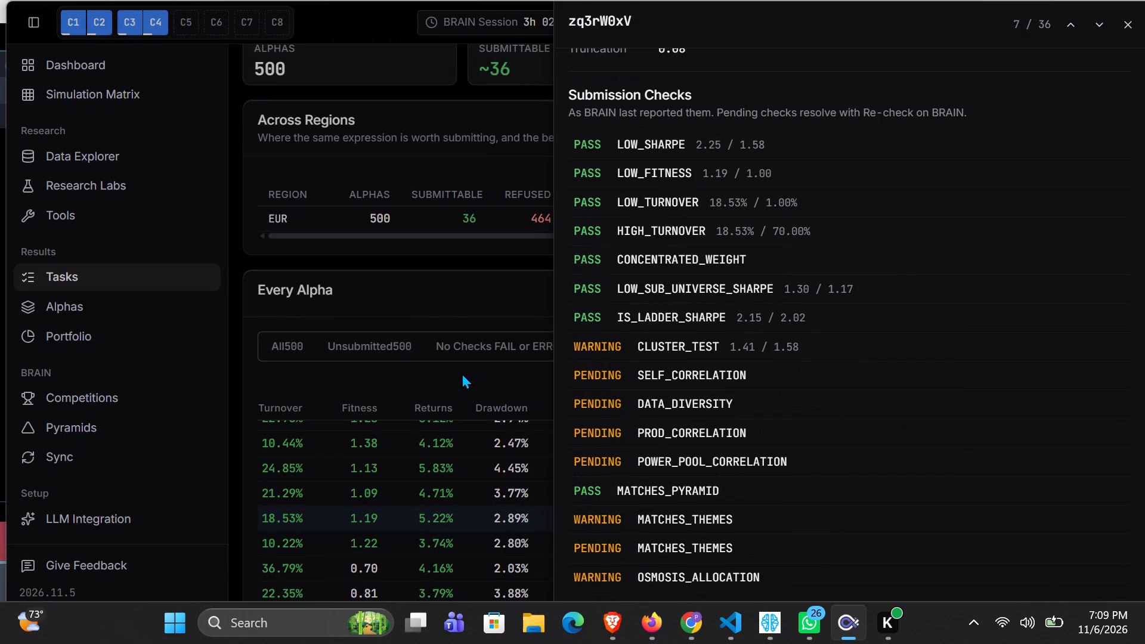
click(462, 373)
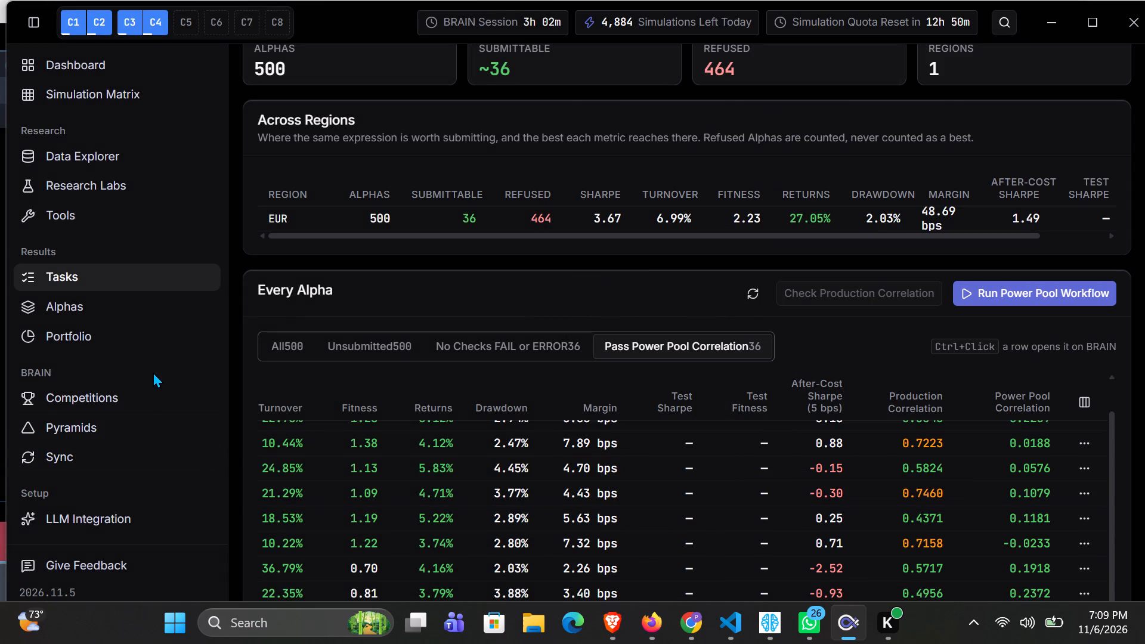